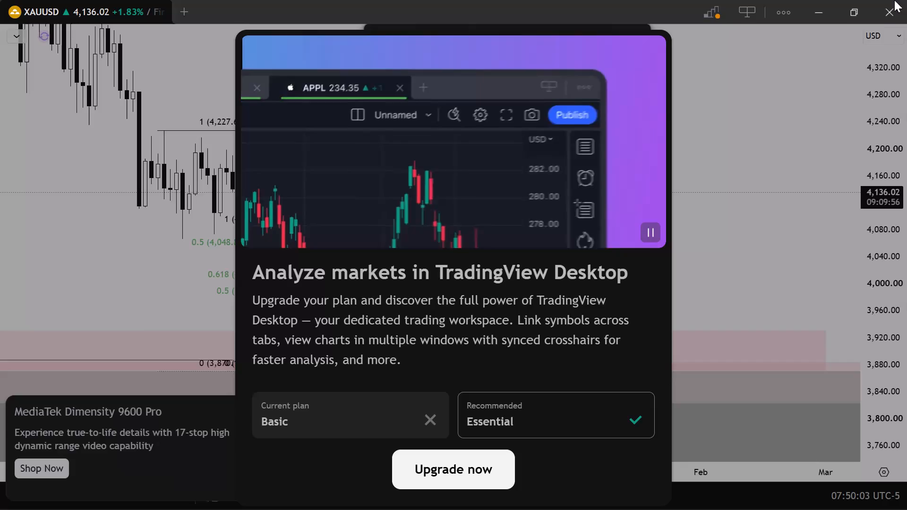
Close the TradingView window showing the XAUUSD chart and the plan upgrade offer.
{"action": "left_click", "coordinate": [906, 0]}
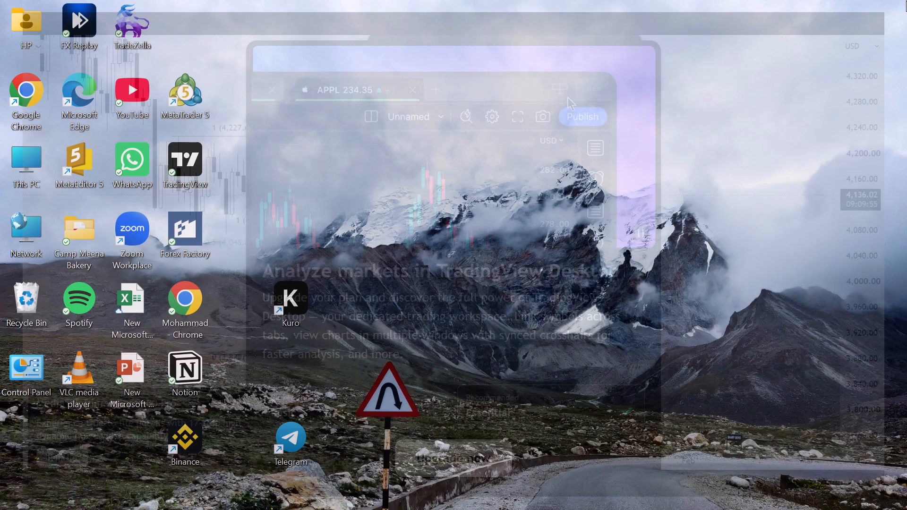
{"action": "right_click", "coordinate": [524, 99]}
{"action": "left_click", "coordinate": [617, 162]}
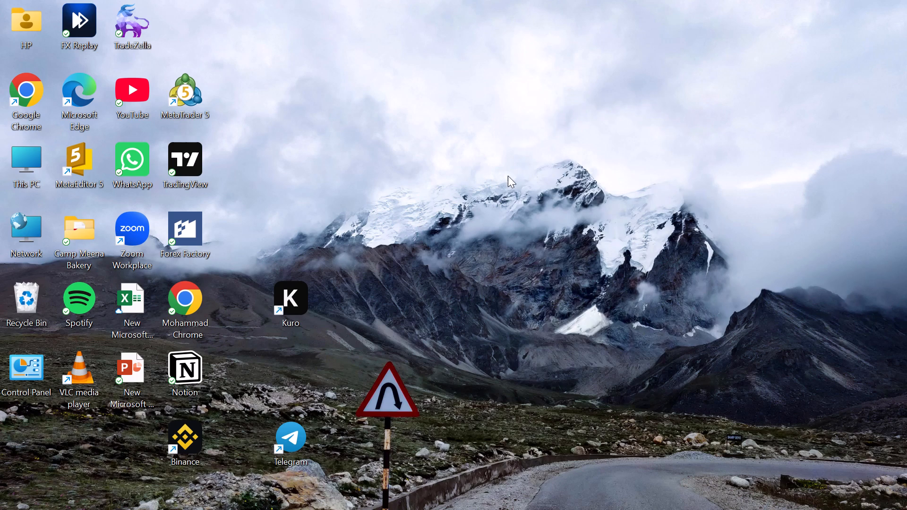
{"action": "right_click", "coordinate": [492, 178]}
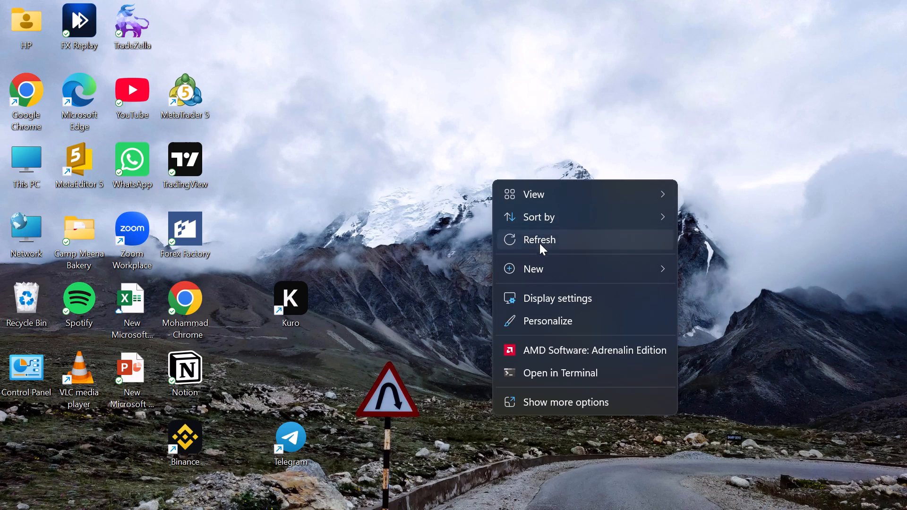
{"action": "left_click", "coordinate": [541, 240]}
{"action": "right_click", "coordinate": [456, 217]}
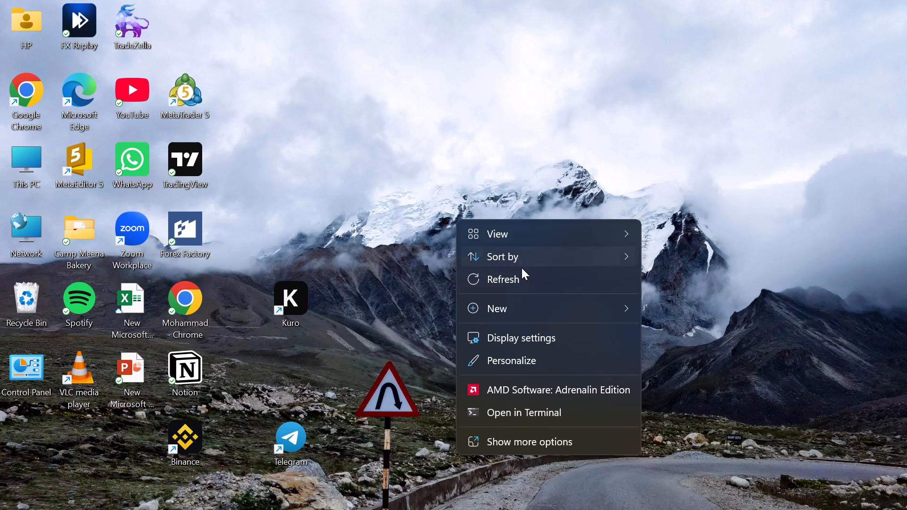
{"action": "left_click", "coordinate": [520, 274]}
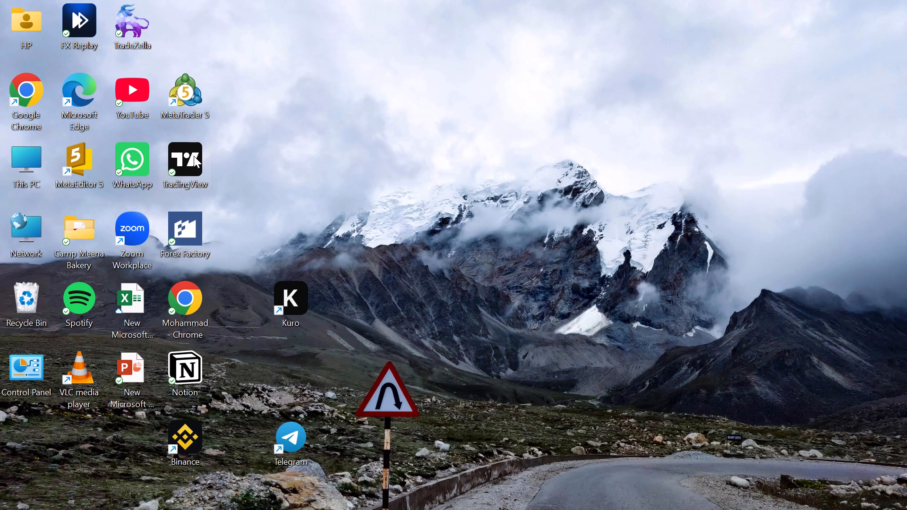
Relaunch the TradingView desktop app.
{"action": "double_click", "coordinate": [194, 156]}
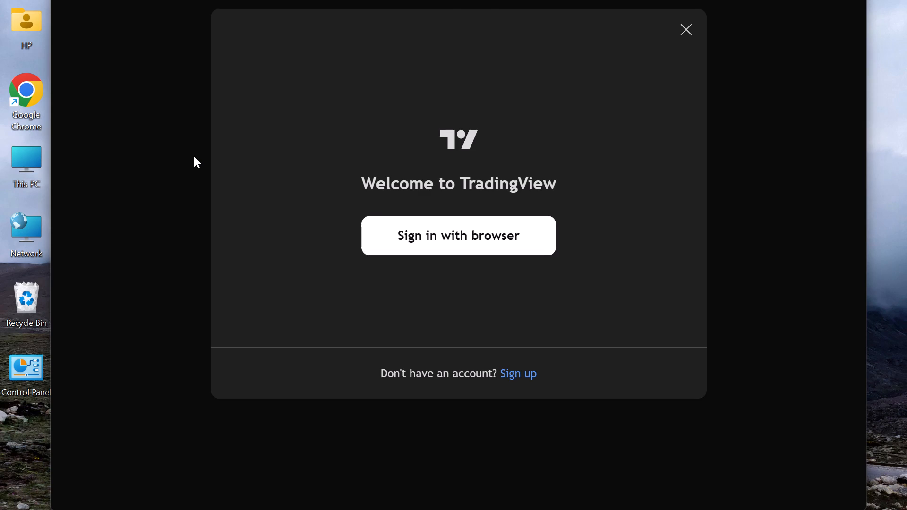
Dismiss the TradingView welcome prompt without signing in.
{"action": "left_click", "coordinate": [687, 27]}
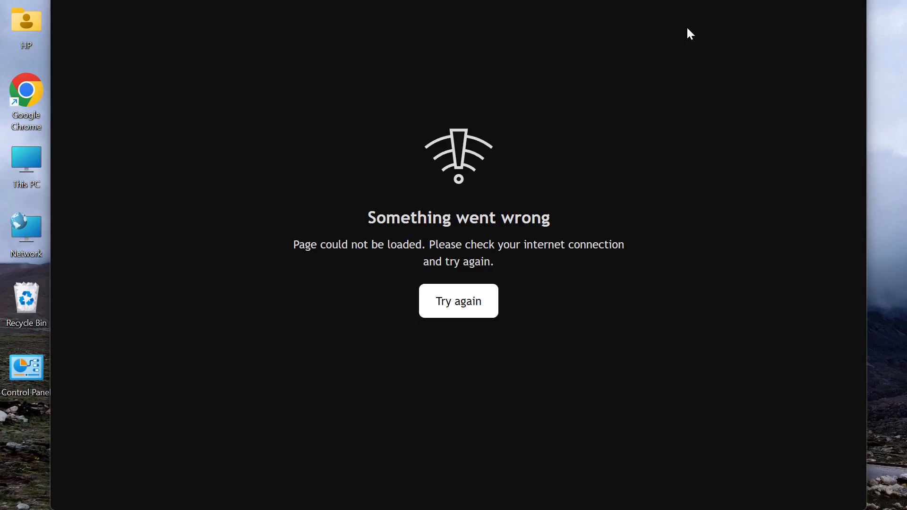
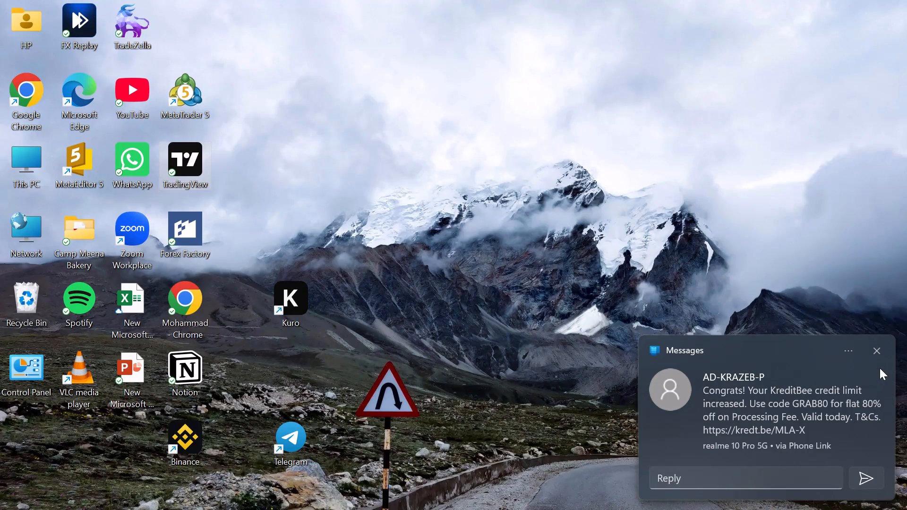
Dismiss the incoming Messages notification from Phone Link.
{"action": "left_click", "coordinate": [881, 356]}
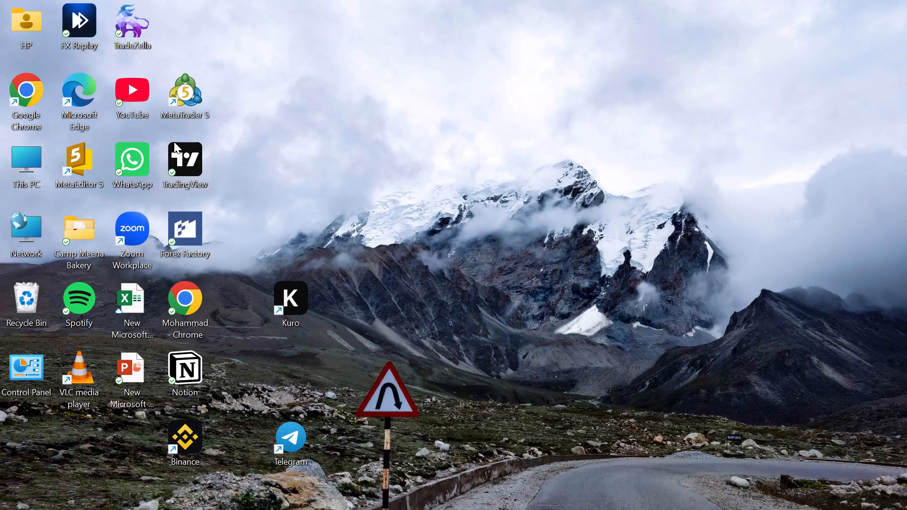
Launch the Kuro app from the desktop.
{"action": "double_click", "coordinate": [297, 296]}
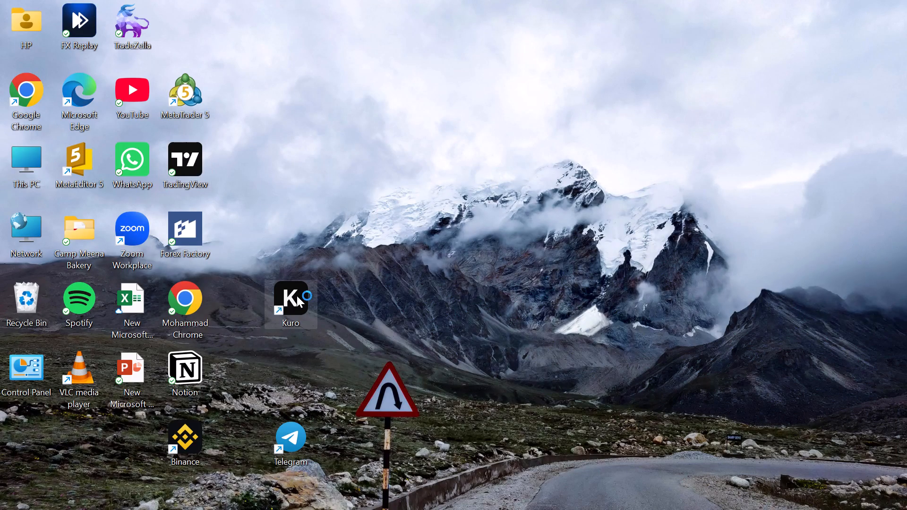
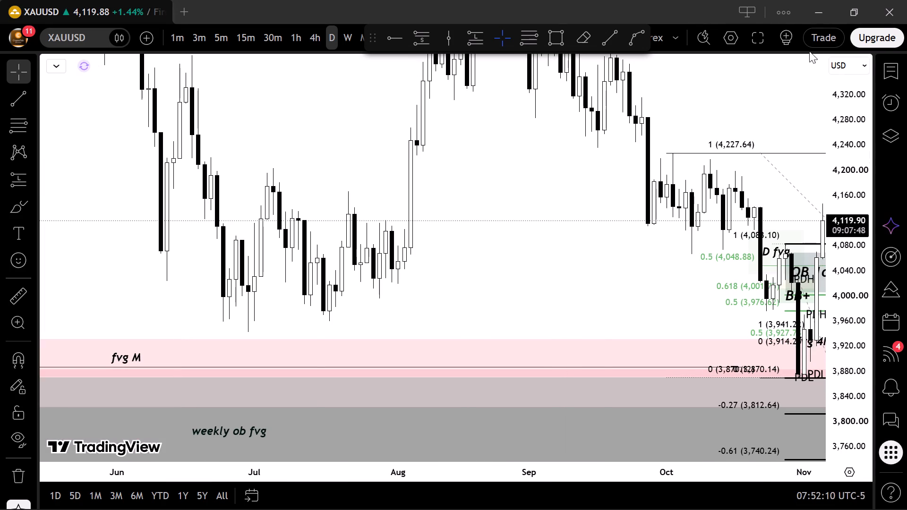
Hide the surrounding panels so the XAUUSD daily chart fills the window.
{"action": "left_click", "coordinate": [751, 43]}
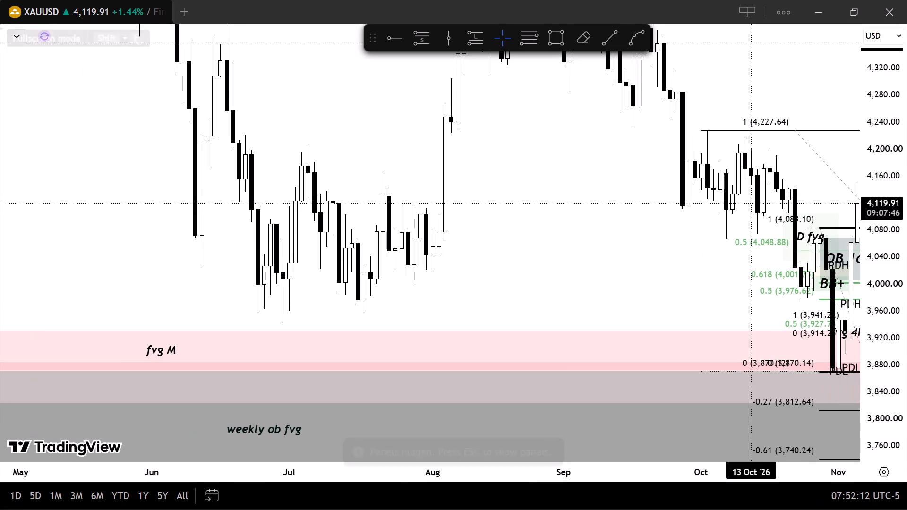
Draw a horizontal trend line at about 4,141.93 from the 21 October candle's high to 9 November.
{"action": "left_click_drag", "start_coordinate": [781, 85], "coordinate": [549, 99]}
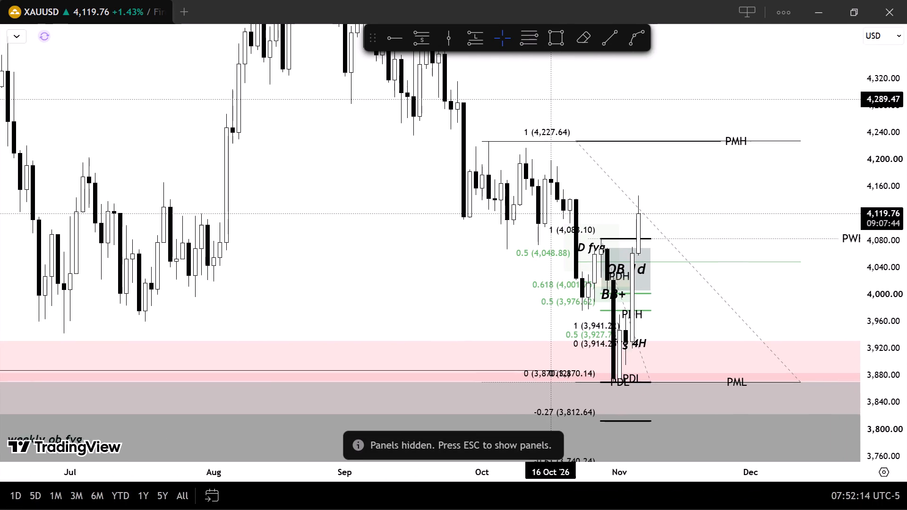
{"action": "left_click_drag", "start_coordinate": [704, 465], "coordinate": [521, 469]}
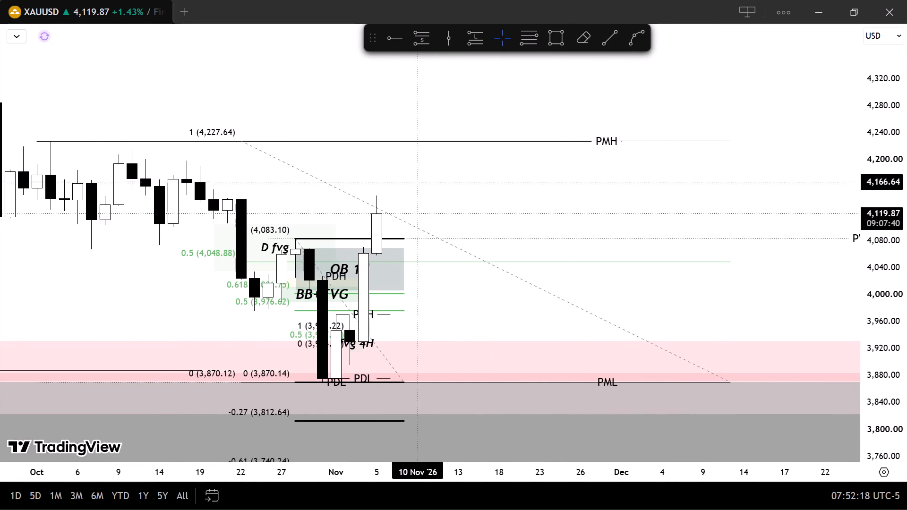
{"action": "left_click_drag", "start_coordinate": [417, 178], "coordinate": [579, 130]}
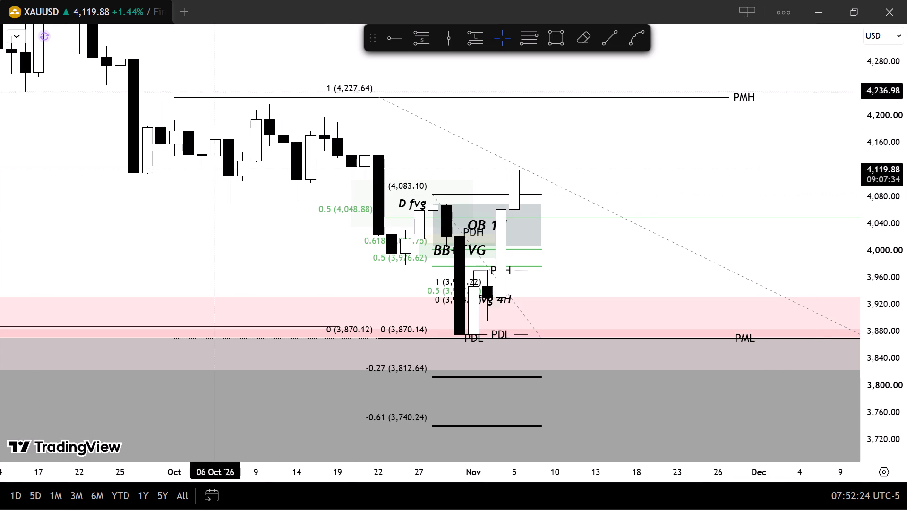
{"action": "scroll", "coordinate": [441, 82], "scroll_direction": "down", "scroll_amount": 1}
{"action": "scroll", "coordinate": [893, 485], "scroll_direction": "up", "scroll_amount": 6}
{"action": "scroll", "coordinate": [730, 406], "scroll_direction": "down", "scroll_amount": 3}
{"action": "scroll", "coordinate": [906, 367], "scroll_direction": "up", "scroll_amount": 3}
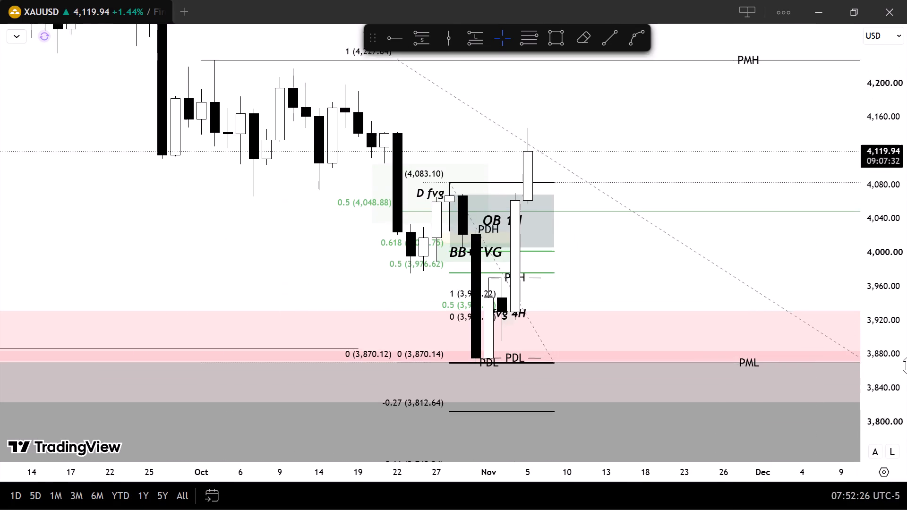
{"action": "scroll", "coordinate": [906, 365], "scroll_direction": "up", "scroll_amount": 3}
{"action": "scroll", "coordinate": [713, 176], "scroll_direction": "down", "scroll_amount": 1}
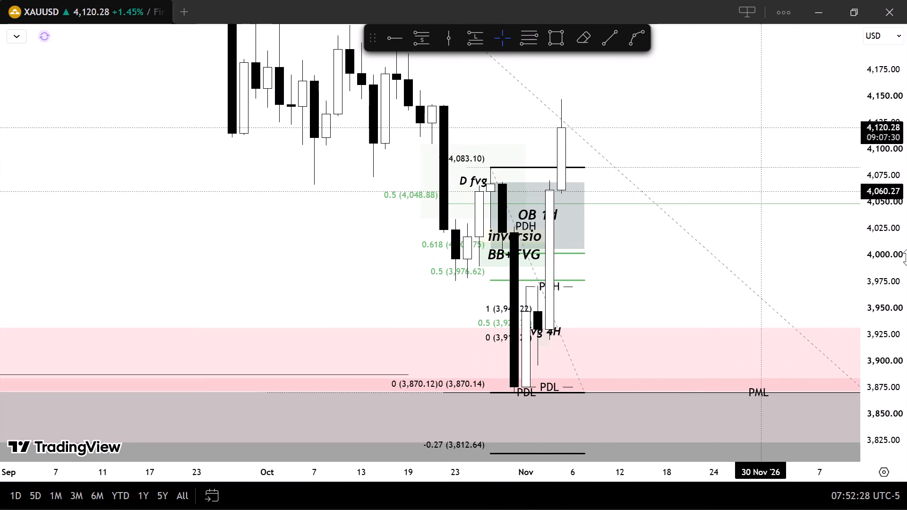
{"action": "scroll", "coordinate": [906, 262], "scroll_direction": "down", "scroll_amount": 2}
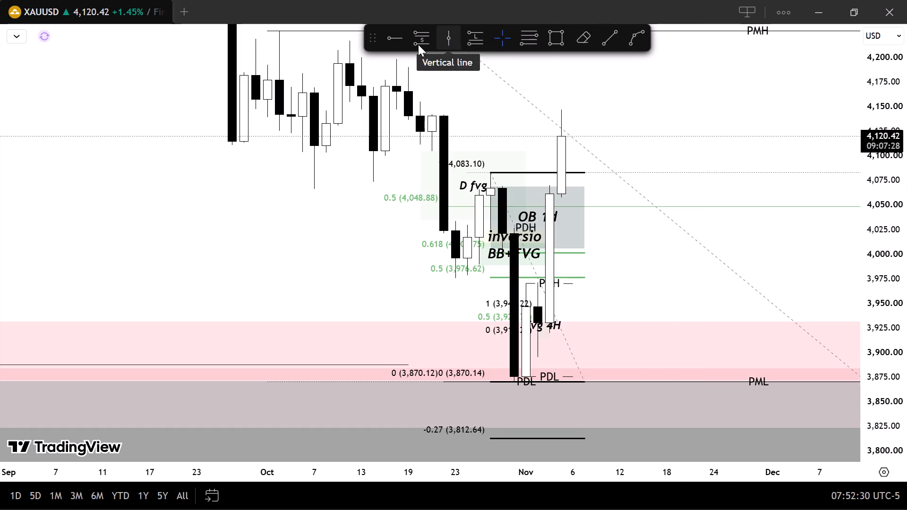
{"action": "left_click", "coordinate": [612, 43]}
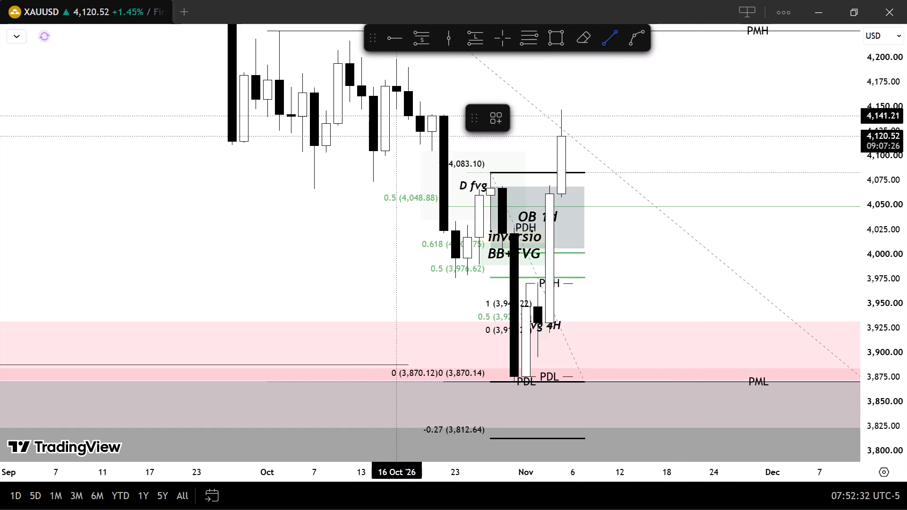
{"action": "left_click", "coordinate": [436, 115]}
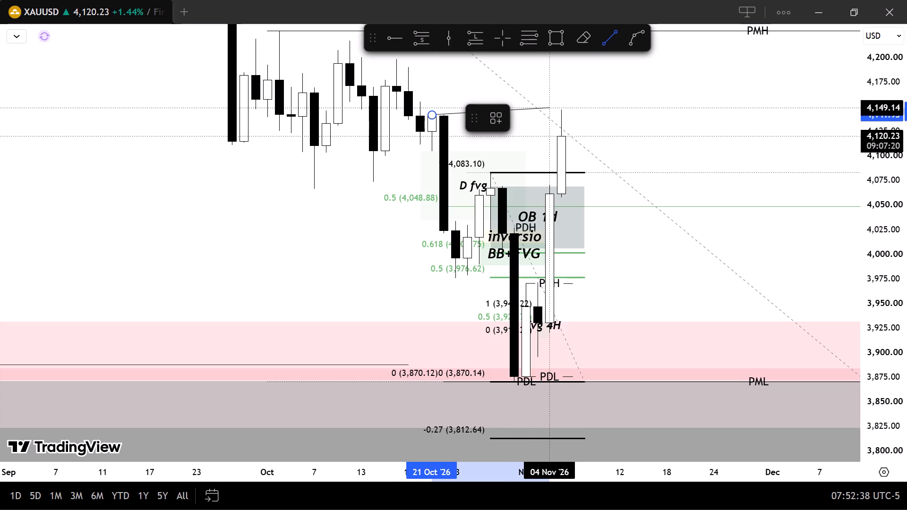
{"action": "left_click", "coordinate": [590, 116], "text": "shift"}
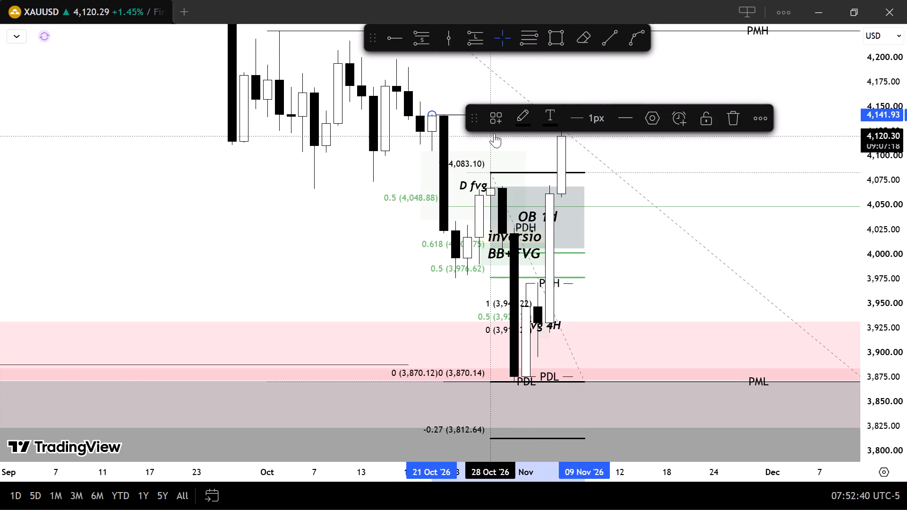
Apply the saved "$" drawing template to the new trend line and deselect it.
{"action": "left_click", "coordinate": [493, 131]}
{"action": "left_click", "coordinate": [505, 114]}
{"action": "left_click", "coordinate": [500, 117]}
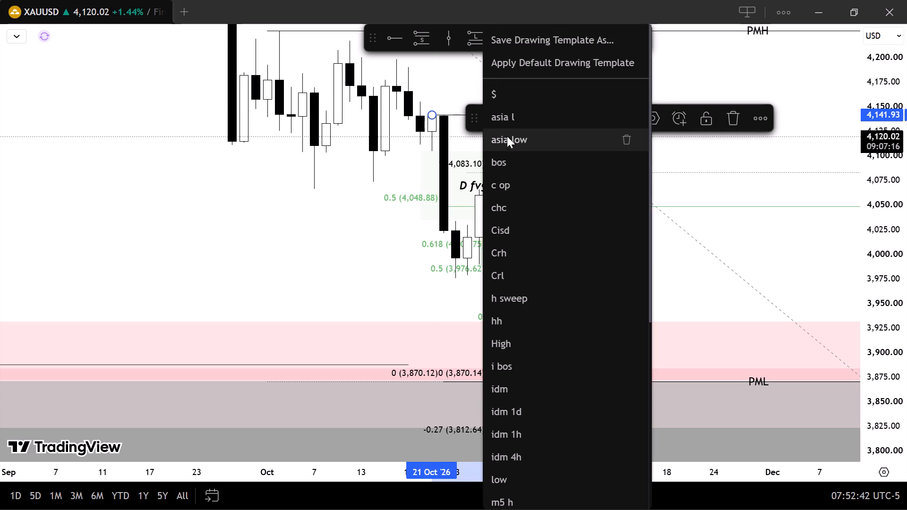
{"action": "left_click", "coordinate": [524, 96]}
{"action": "left_click", "coordinate": [768, 134]}
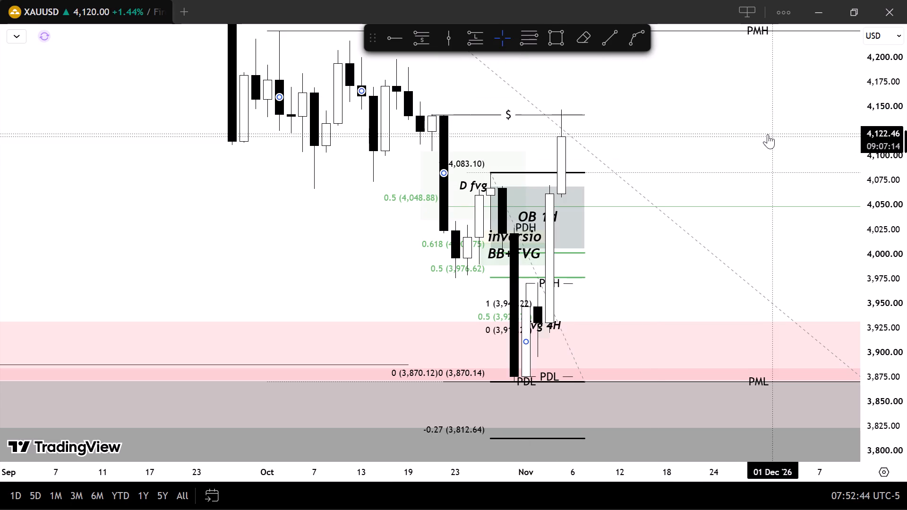
Reposition the $ line's floating properties bar and the floating favourite drawing tools to sit side by side above the candles.
{"action": "left_click", "coordinate": [526, 118]}
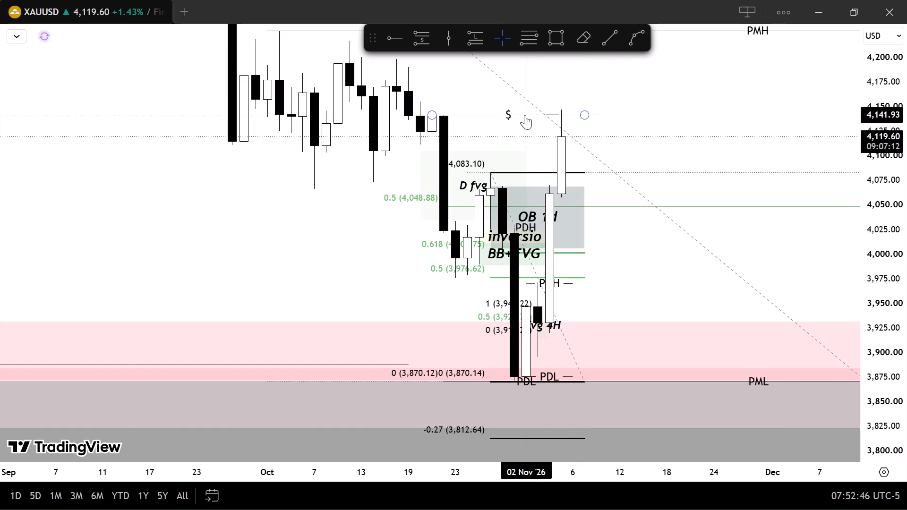
{"action": "left_click", "coordinate": [525, 114]}
{"action": "left_click_drag", "start_coordinate": [475, 121], "coordinate": [580, 57]}
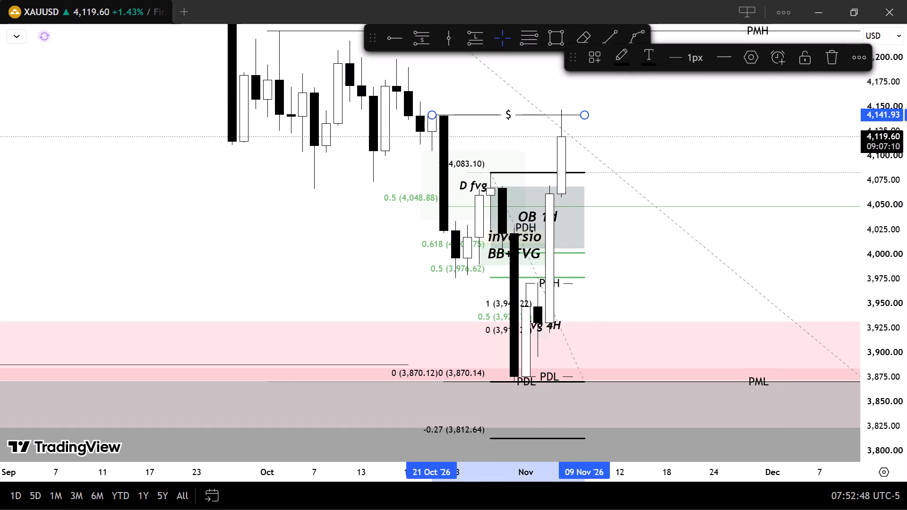
{"action": "left_click_drag", "start_coordinate": [580, 57], "coordinate": [592, 33]}
{"action": "left_click_drag", "start_coordinate": [376, 39], "coordinate": [254, 20]}
{"action": "left_click", "coordinate": [716, 116]}
{"action": "scroll", "coordinate": [906, 266], "scroll_direction": "up", "scroll_amount": 2}
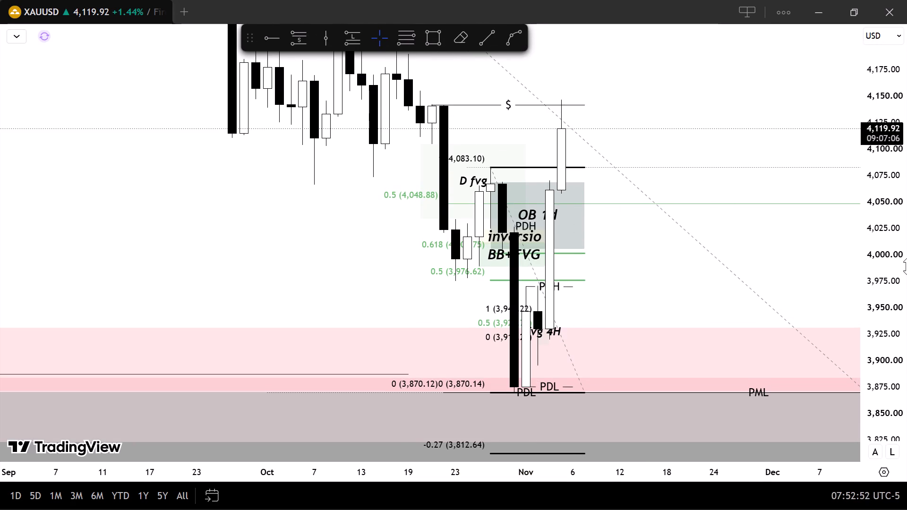
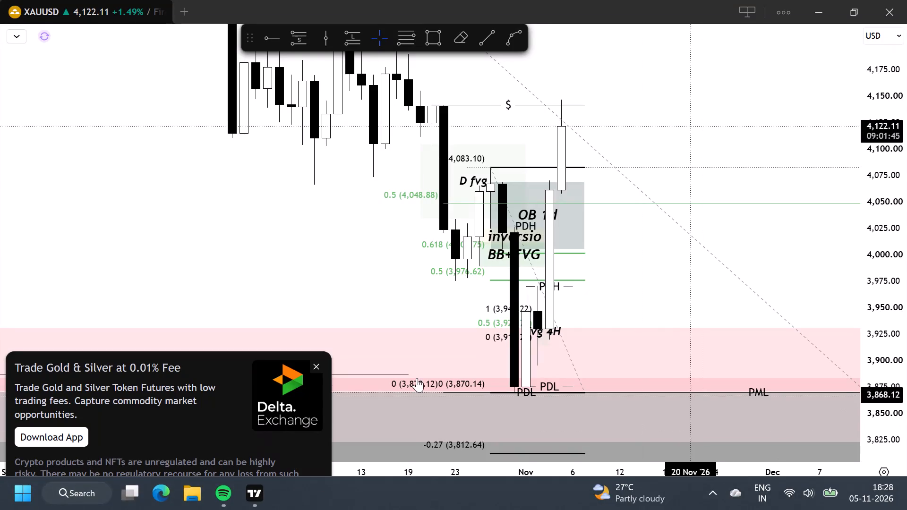
Dismiss the advertisement covering the lower part of the chart.
{"action": "left_click", "coordinate": [317, 370]}
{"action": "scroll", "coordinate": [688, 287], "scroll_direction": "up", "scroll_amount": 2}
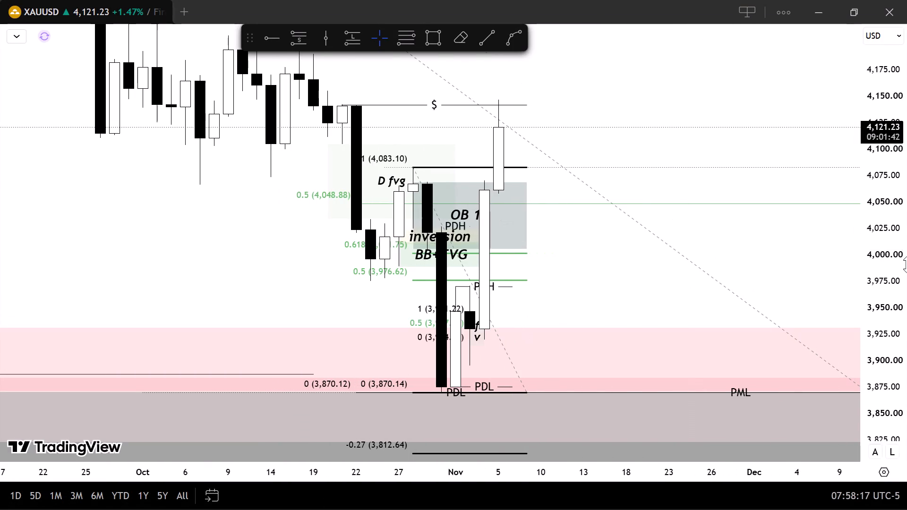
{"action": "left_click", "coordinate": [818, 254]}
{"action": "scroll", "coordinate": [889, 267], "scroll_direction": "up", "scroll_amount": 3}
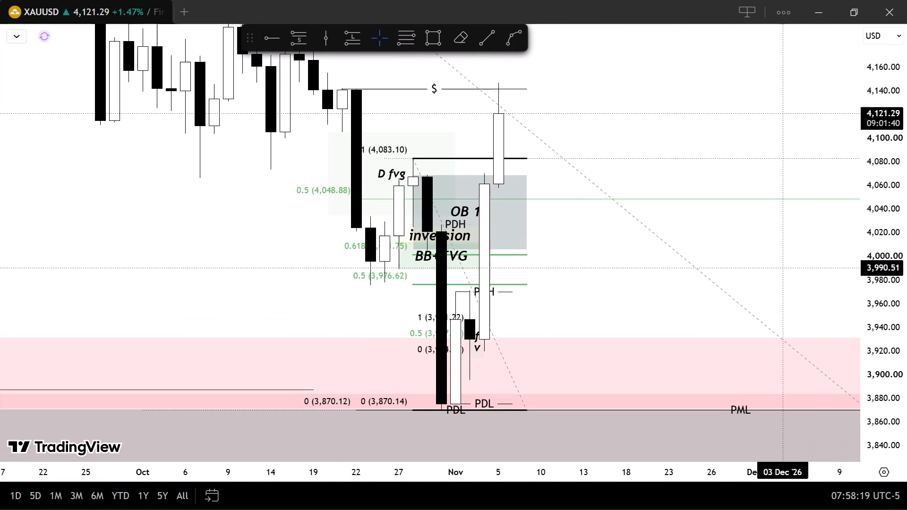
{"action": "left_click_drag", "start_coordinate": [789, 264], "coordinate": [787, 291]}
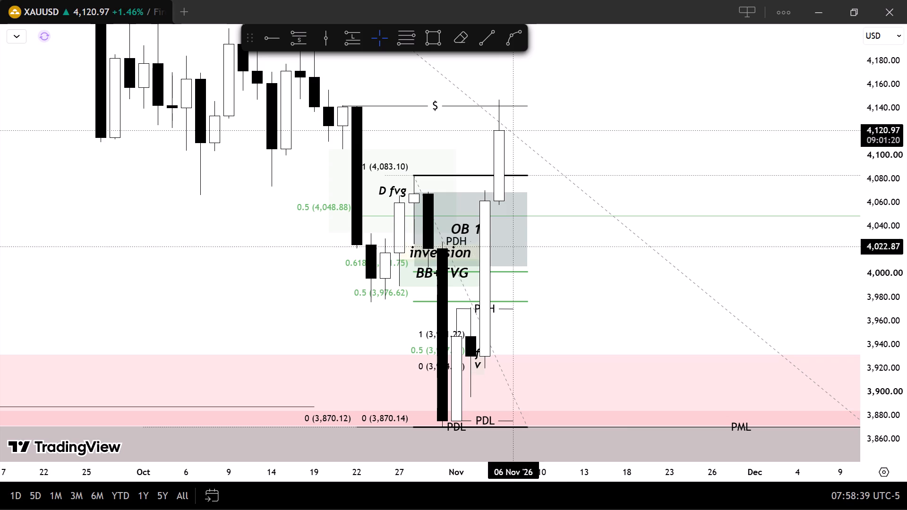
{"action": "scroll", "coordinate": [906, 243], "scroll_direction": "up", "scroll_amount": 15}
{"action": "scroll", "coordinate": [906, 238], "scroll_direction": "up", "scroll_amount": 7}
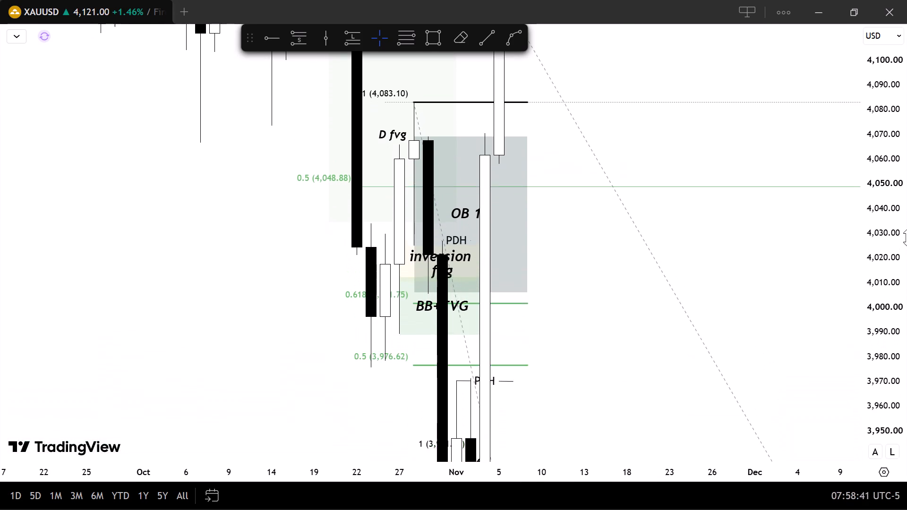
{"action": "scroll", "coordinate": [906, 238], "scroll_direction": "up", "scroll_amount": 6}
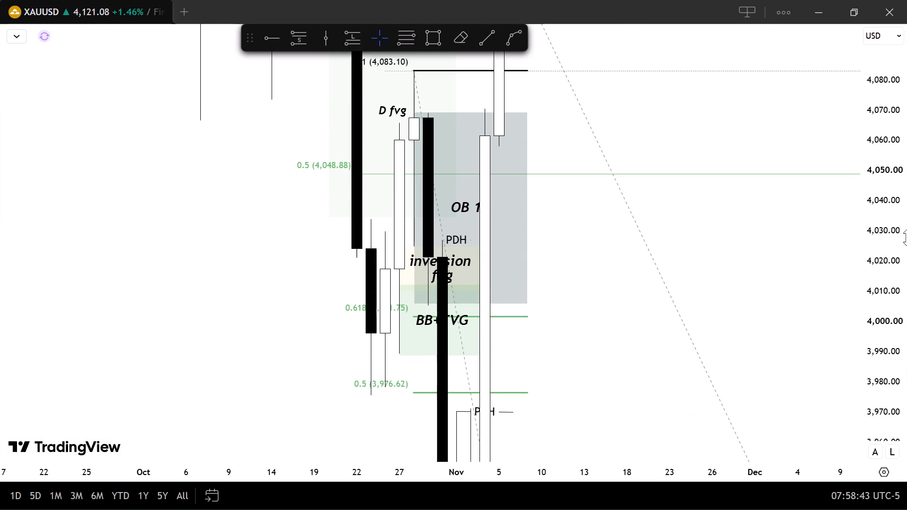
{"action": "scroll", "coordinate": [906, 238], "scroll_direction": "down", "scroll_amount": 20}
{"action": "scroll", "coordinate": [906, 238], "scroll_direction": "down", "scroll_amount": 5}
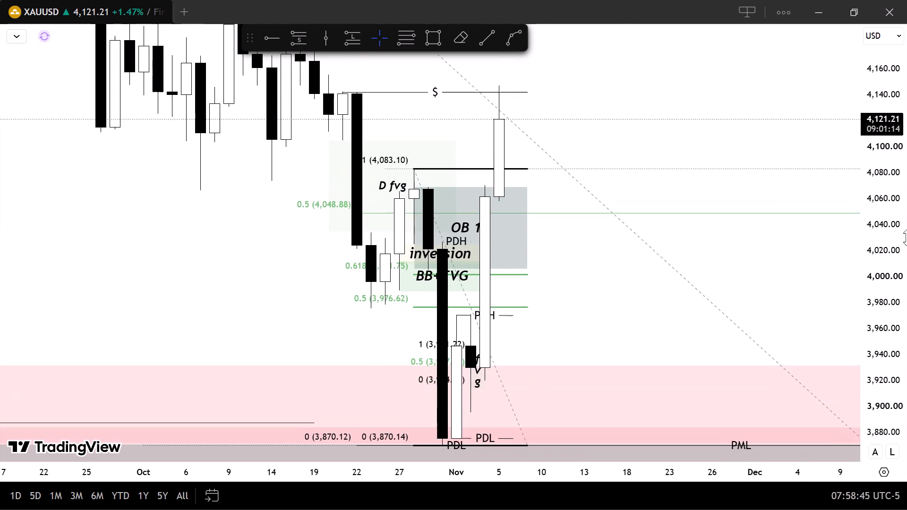
Delete the BB+FVG box and the inversion fvg box between 27 October and 4 November.
{"action": "scroll", "coordinate": [754, 264], "scroll_direction": "down", "scroll_amount": 4}
{"action": "scroll", "coordinate": [660, 242], "scroll_direction": "up", "scroll_amount": 5}
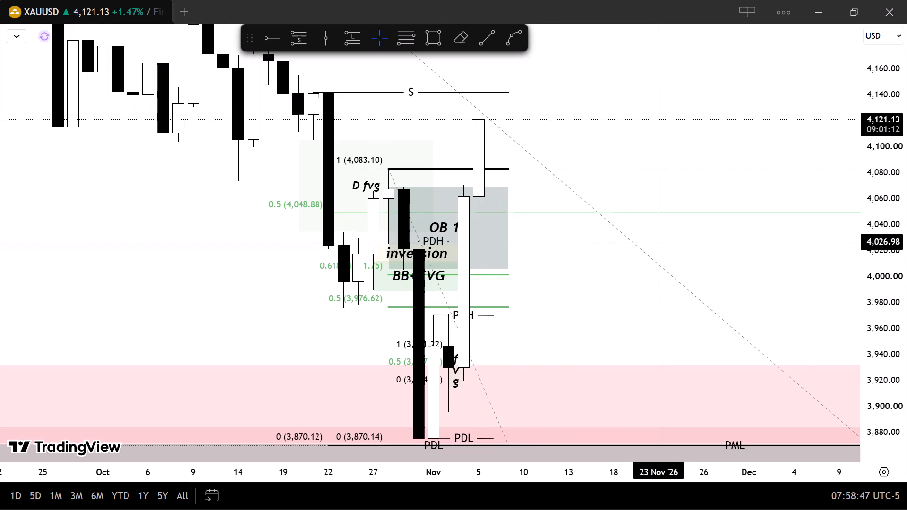
{"action": "left_click", "coordinate": [441, 292]}
{"action": "left_click", "coordinate": [858, 37]}
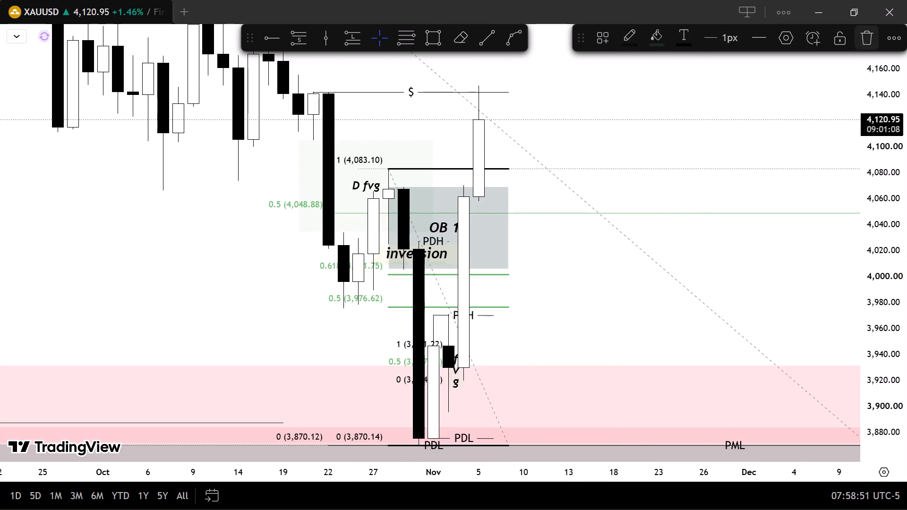
{"action": "left_click", "coordinate": [449, 256]}
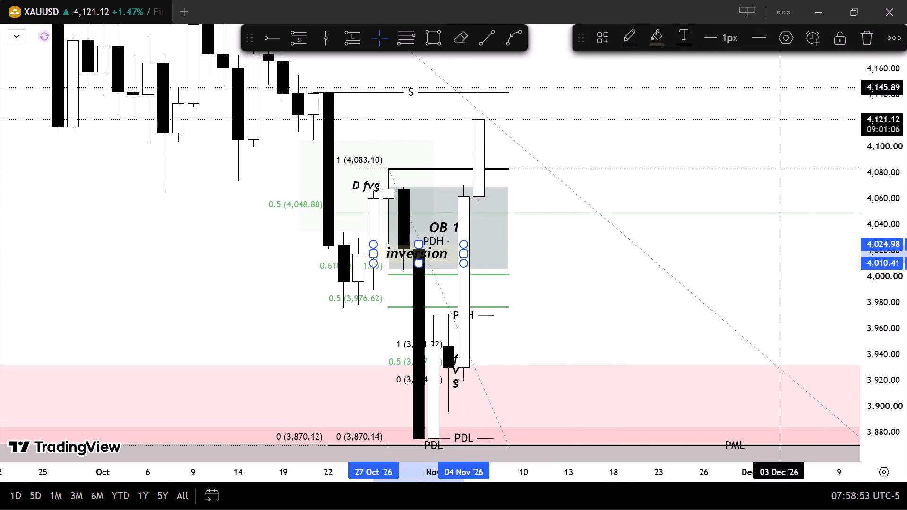
{"action": "left_click", "coordinate": [866, 38]}
Delete the large Fibonacci retracement running from 4,227.64 on 22 October to 3,870.12 on 11 December.
{"action": "scroll", "coordinate": [906, 280], "scroll_direction": "down", "scroll_amount": 9}
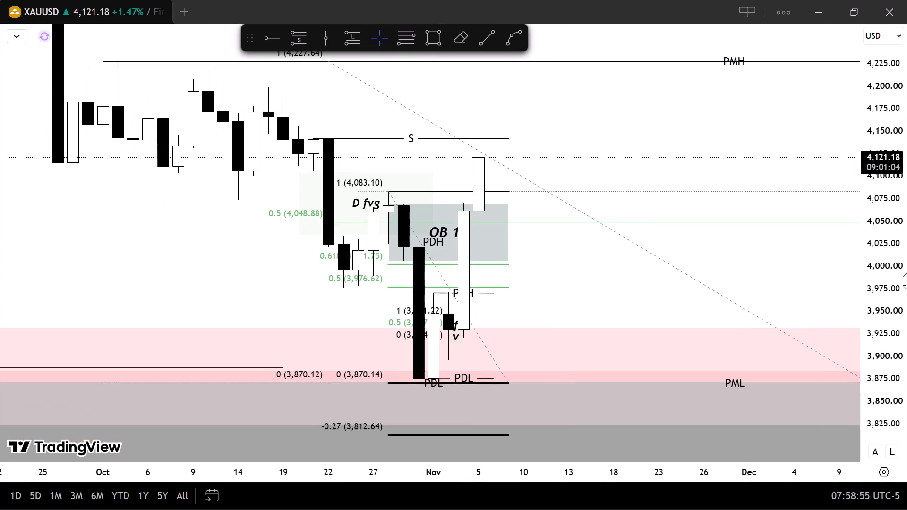
{"action": "scroll", "coordinate": [661, 275], "scroll_direction": "down", "scroll_amount": 5}
{"action": "left_click_drag", "start_coordinate": [741, 299], "coordinate": [490, 299]}
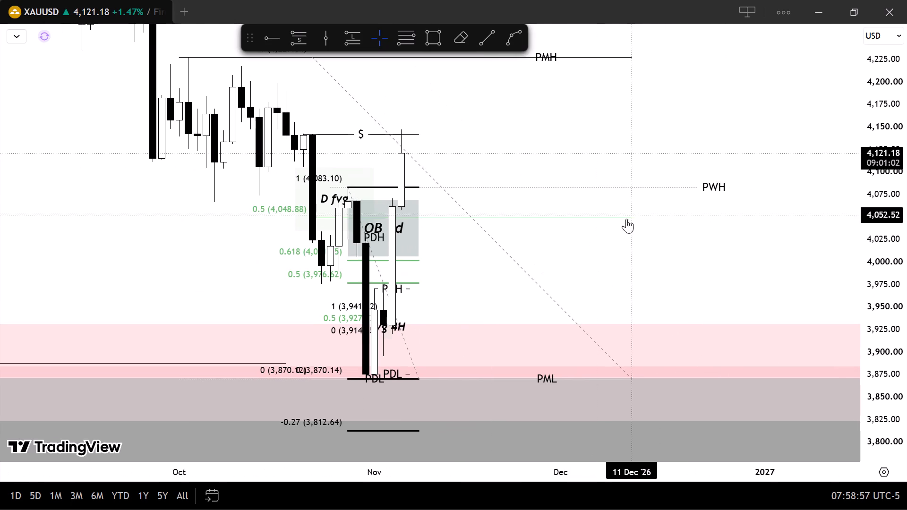
{"action": "left_click", "coordinate": [632, 217]}
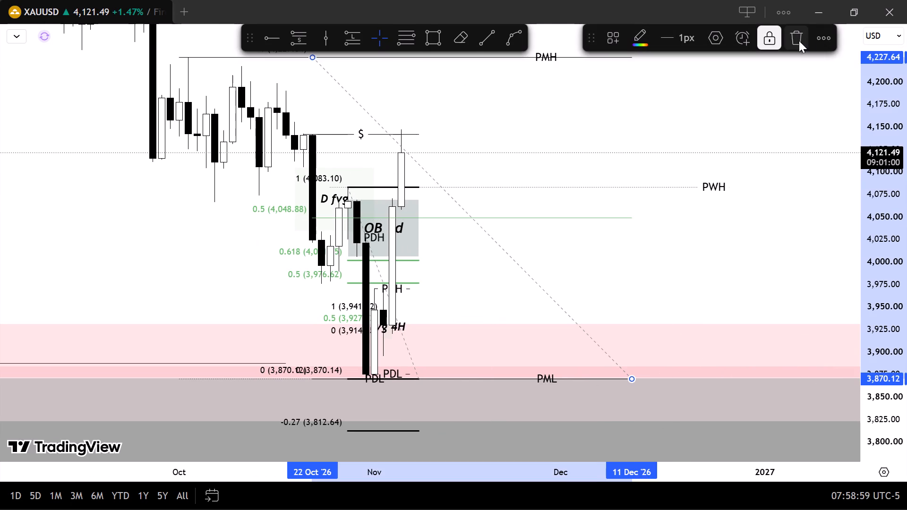
{"action": "left_click", "coordinate": [798, 41]}
Delete the two remaining Fibonacci retracements: the one from 4,083.10 to 3,870.14 and the small one from 3,941.22 to 3,914.25.
{"action": "scroll", "coordinate": [562, 267], "scroll_direction": "up", "scroll_amount": 2}
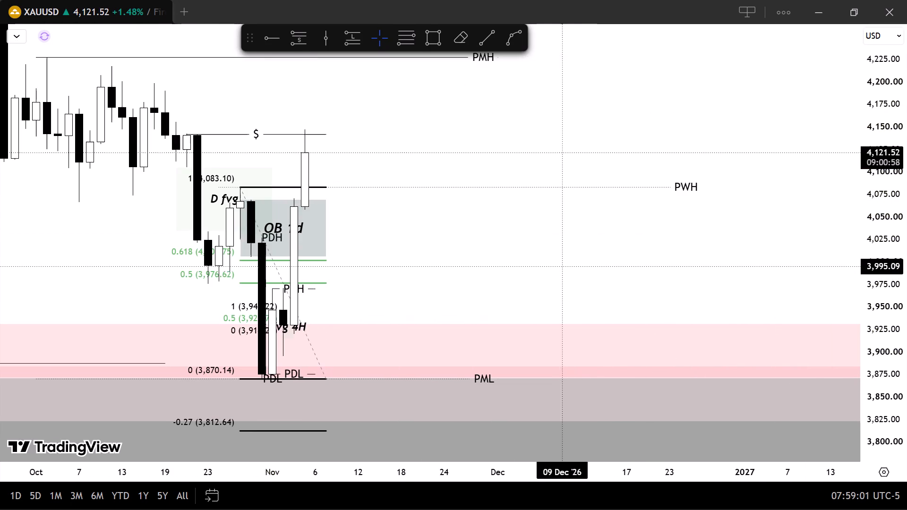
{"action": "left_click", "coordinate": [317, 279]}
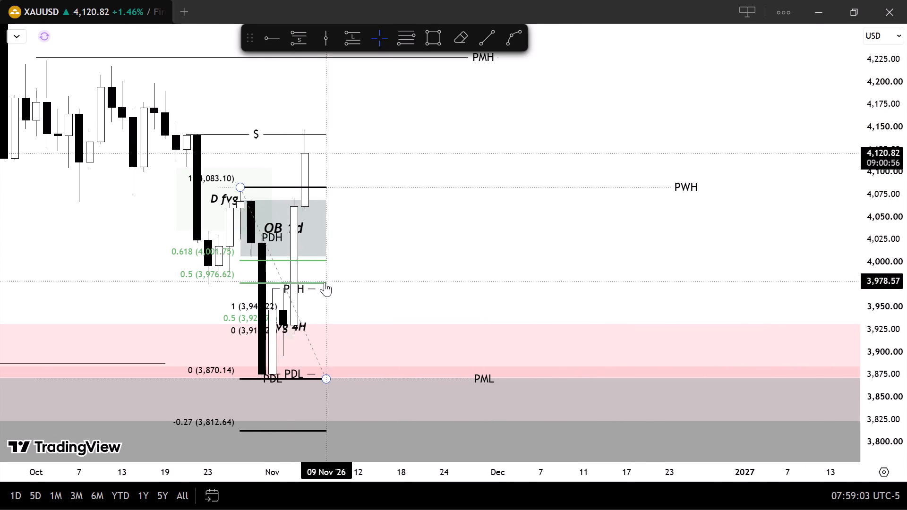
{"action": "left_click", "coordinate": [325, 282]}
{"action": "left_click", "coordinate": [776, 38]}
{"action": "left_click_drag", "start_coordinate": [447, 256], "coordinate": [611, 249]}
{"action": "left_click", "coordinate": [393, 303]}
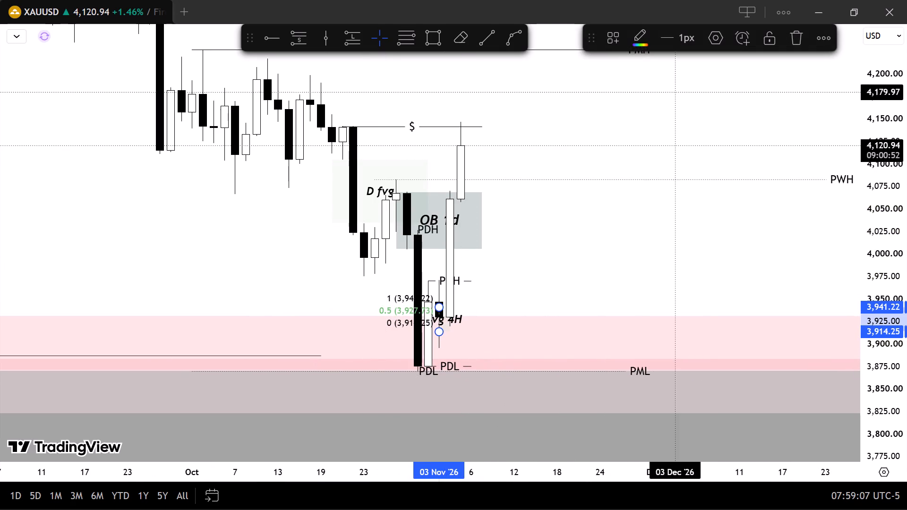
{"action": "left_click", "coordinate": [794, 38]}
{"action": "left_click", "coordinate": [695, 216]}
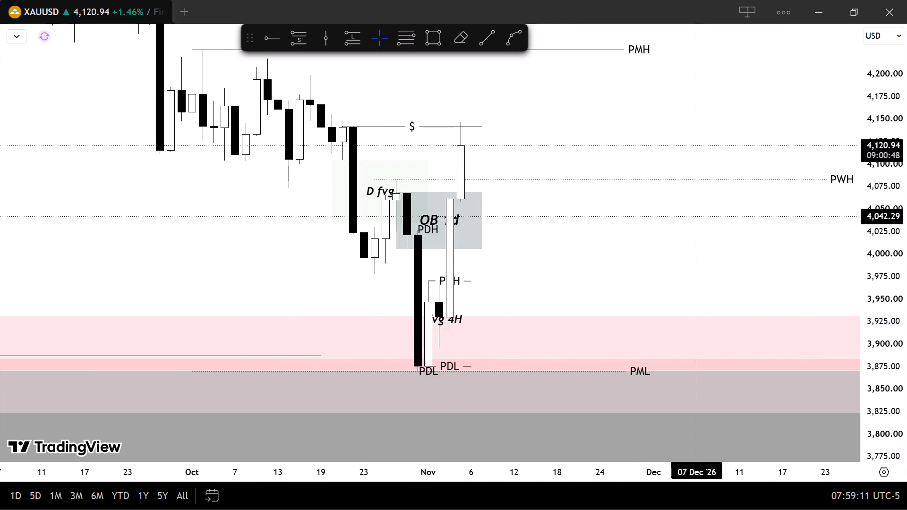
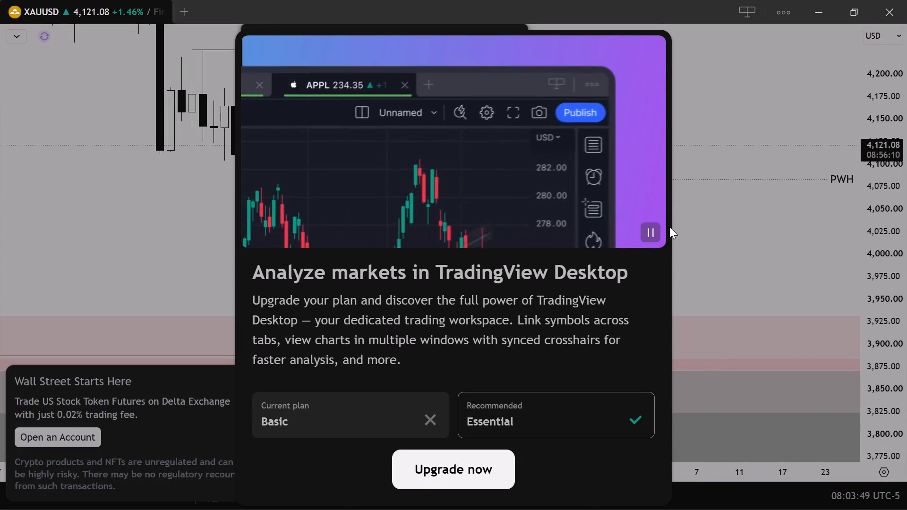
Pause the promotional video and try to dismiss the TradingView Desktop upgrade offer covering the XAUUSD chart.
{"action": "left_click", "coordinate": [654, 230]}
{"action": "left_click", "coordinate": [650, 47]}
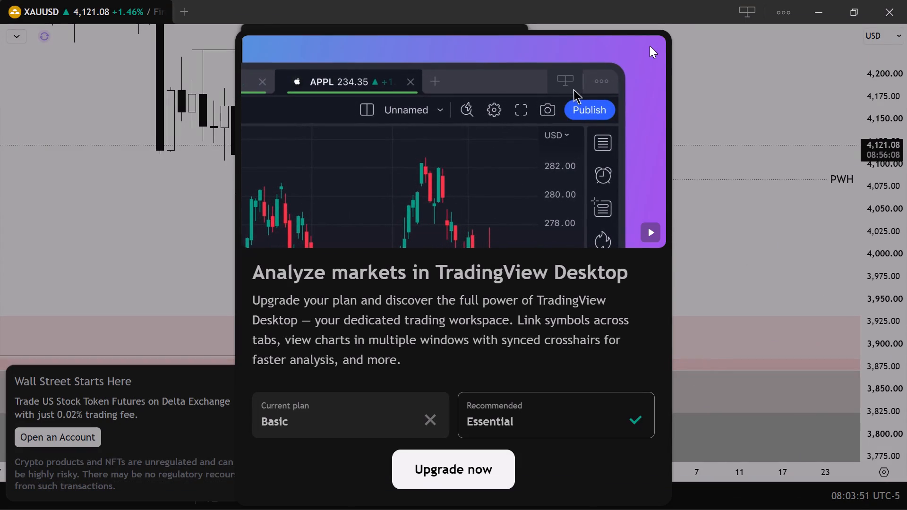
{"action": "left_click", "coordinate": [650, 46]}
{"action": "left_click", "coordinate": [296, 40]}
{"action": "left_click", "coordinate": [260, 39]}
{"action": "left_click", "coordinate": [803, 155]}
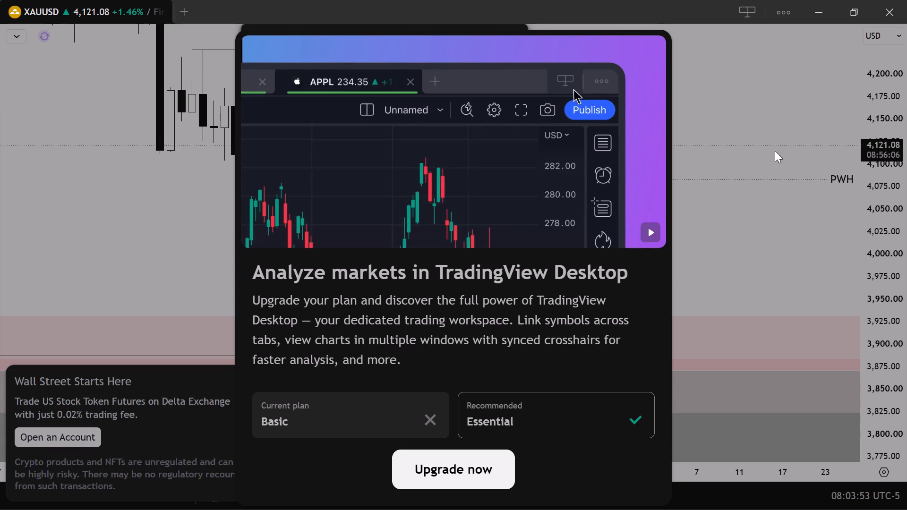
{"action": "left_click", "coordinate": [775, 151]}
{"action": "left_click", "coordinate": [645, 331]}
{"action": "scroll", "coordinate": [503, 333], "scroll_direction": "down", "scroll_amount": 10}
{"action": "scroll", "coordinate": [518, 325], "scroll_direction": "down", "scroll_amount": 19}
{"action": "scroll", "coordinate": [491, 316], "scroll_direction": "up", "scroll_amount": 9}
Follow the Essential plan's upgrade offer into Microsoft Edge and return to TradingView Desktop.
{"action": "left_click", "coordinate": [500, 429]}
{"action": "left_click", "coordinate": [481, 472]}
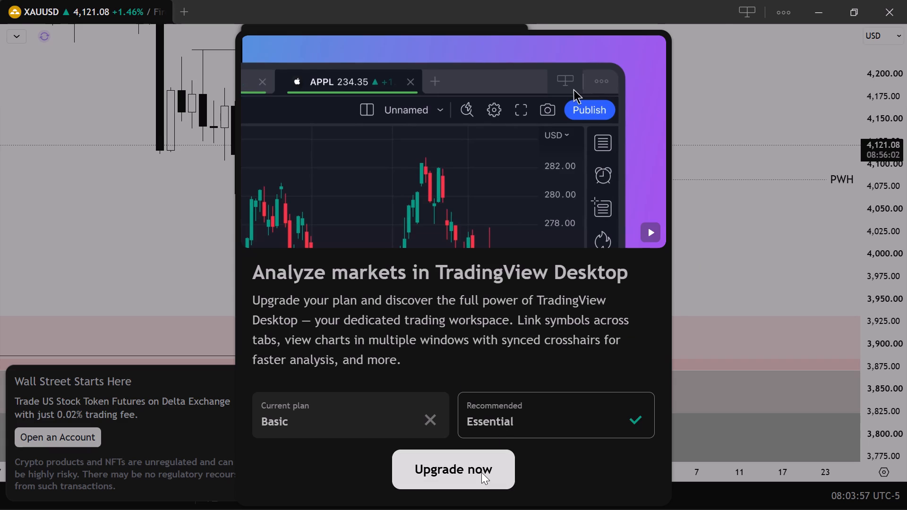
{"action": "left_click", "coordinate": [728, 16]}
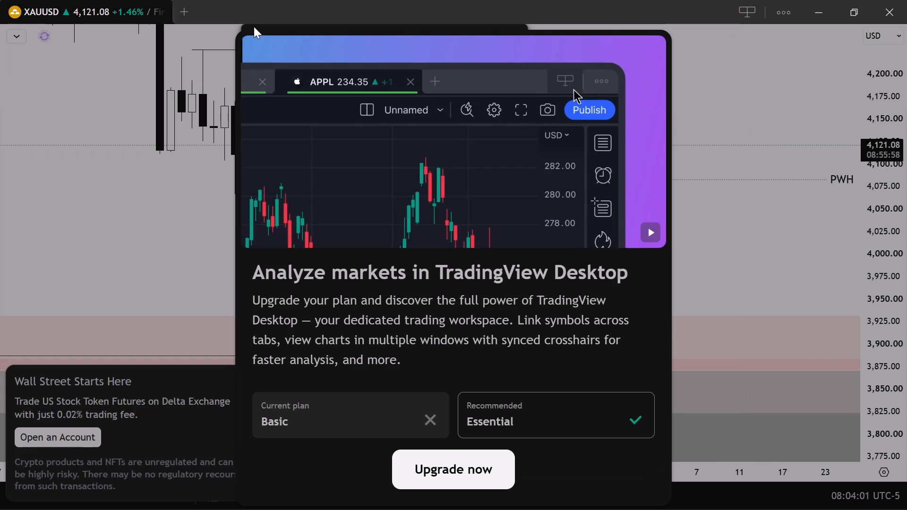
Close TradingView to get rid of the upgrade promotion and relaunch it from the desktop.
{"action": "left_click", "coordinate": [254, 26]}
{"action": "left_click", "coordinate": [906, 7]}
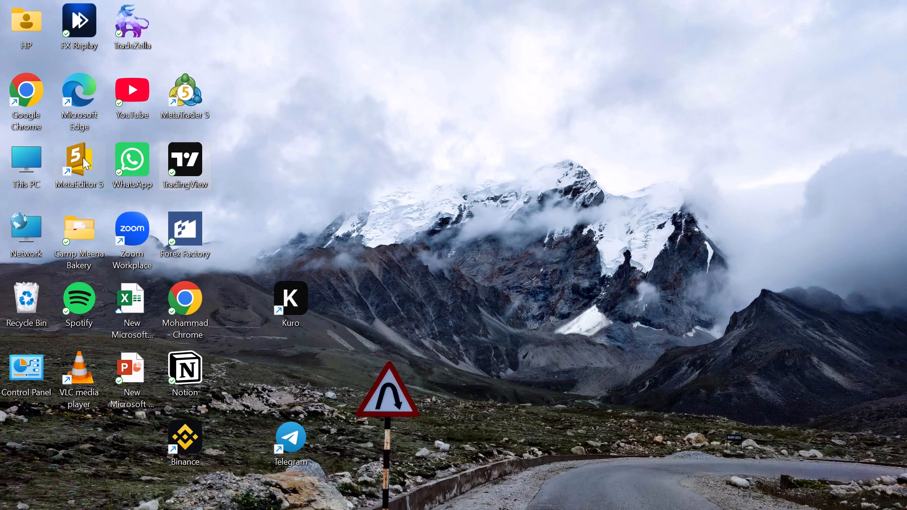
{"action": "double_click", "coordinate": [192, 153]}
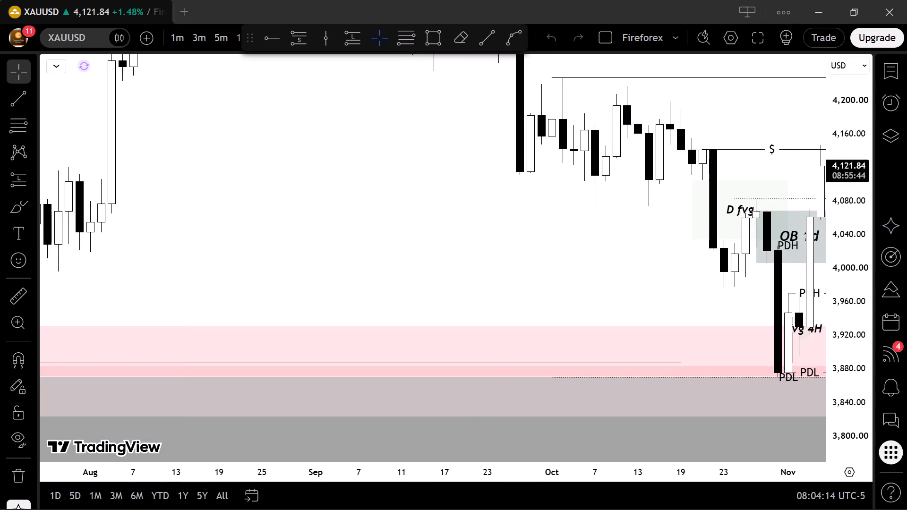
Show the XAUUSD chart full size with the surrounding panels hidden, framing the candles from October to early November.
{"action": "scroll", "coordinate": [598, 156], "scroll_direction": "up", "scroll_amount": 2}
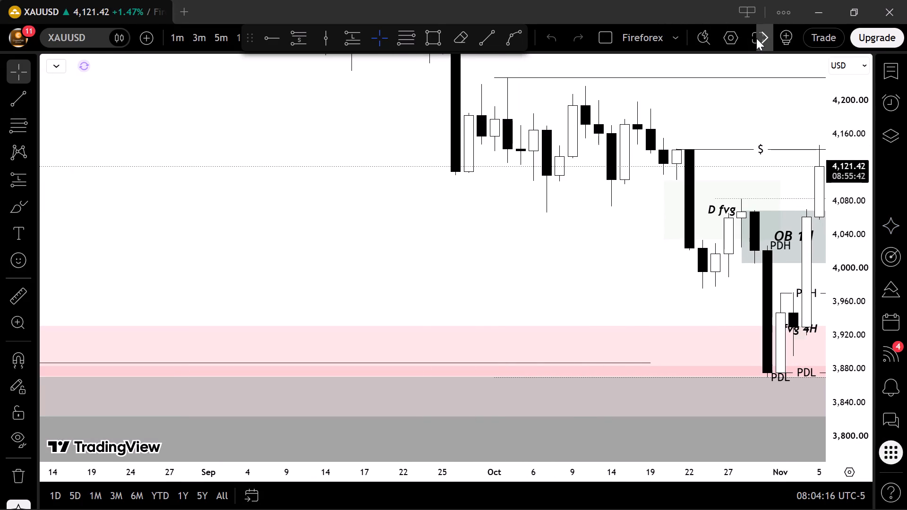
{"action": "left_click", "coordinate": [756, 38]}
{"action": "left_click", "coordinate": [735, 47]}
{"action": "scroll", "coordinate": [746, 98], "scroll_direction": "down", "scroll_amount": 4}
{"action": "left_click_drag", "start_coordinate": [787, 89], "coordinate": [458, 170]}
{"action": "scroll", "coordinate": [751, 168], "scroll_direction": "up", "scroll_amount": 6}
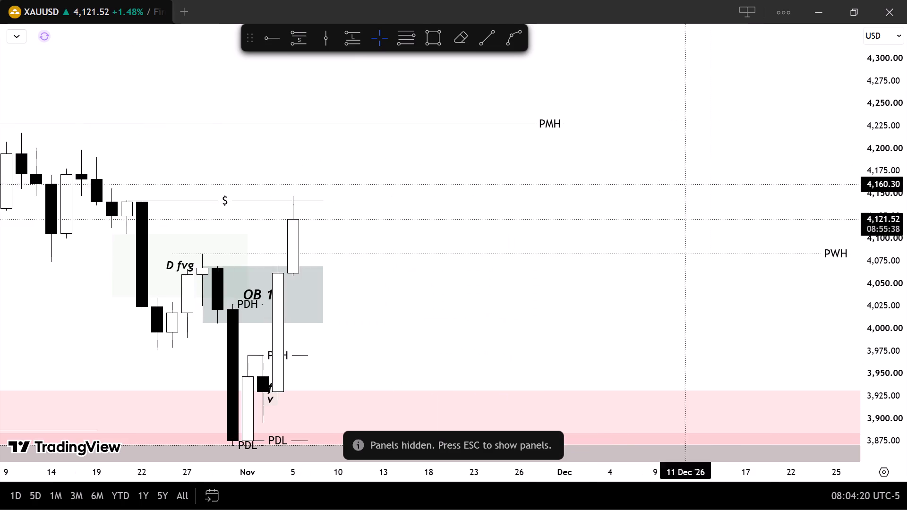
{"action": "left_click_drag", "start_coordinate": [531, 196], "coordinate": [750, 98]}
{"action": "scroll", "coordinate": [906, 212], "scroll_direction": "up", "scroll_amount": 9}
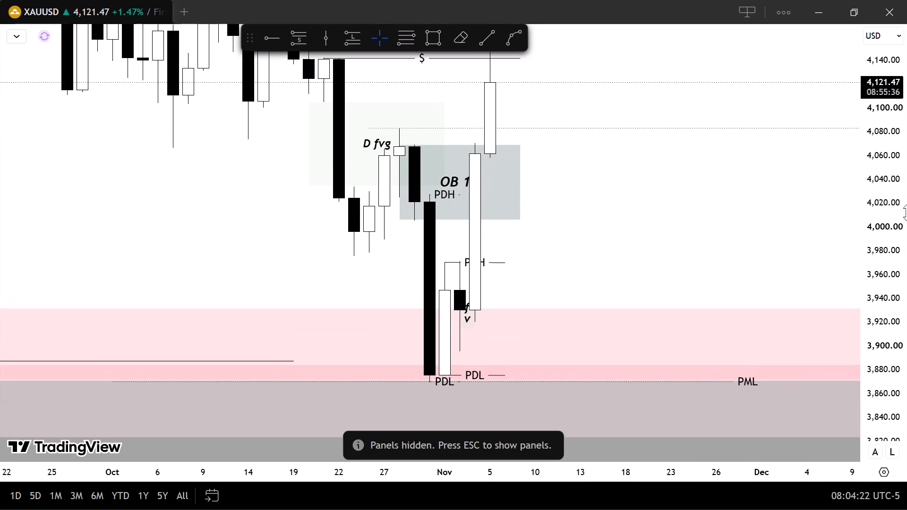
{"action": "scroll", "coordinate": [906, 212], "scroll_direction": "up", "scroll_amount": 5}
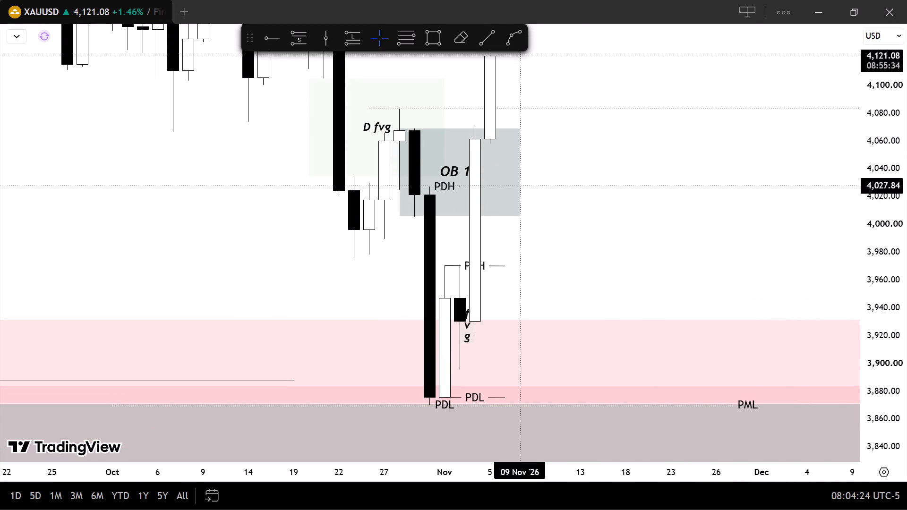
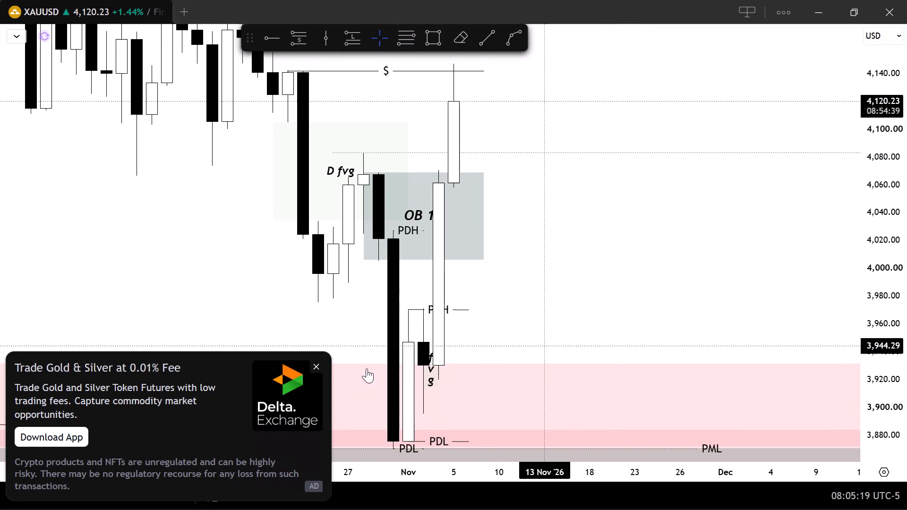
Dismiss the Delta Exchange advertisement covering the chart.
{"action": "left_click", "coordinate": [317, 366]}
Examine the daily candles from mid-October to early November against the marked zones and levels.
{"action": "scroll", "coordinate": [649, 267], "scroll_direction": "down", "scroll_amount": 3}
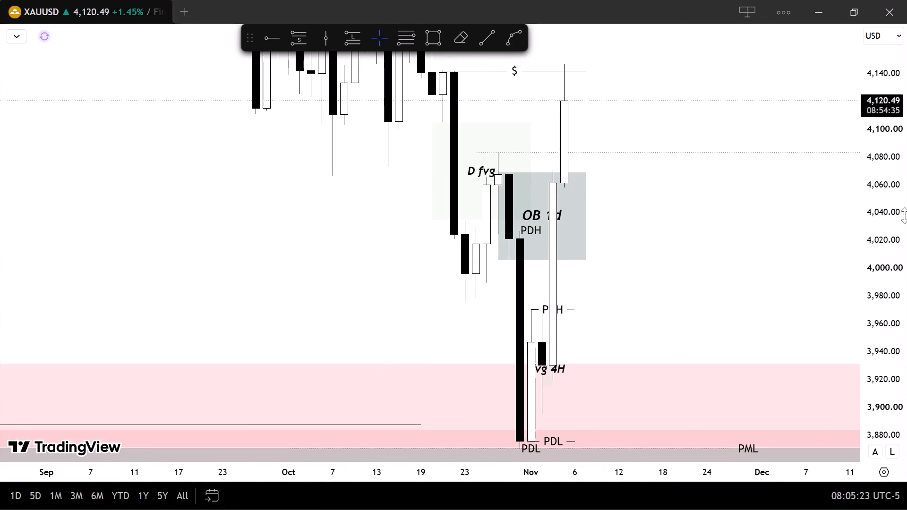
{"action": "scroll", "coordinate": [905, 215], "scroll_direction": "up", "scroll_amount": 3}
{"action": "scroll", "coordinate": [906, 234], "scroll_direction": "down", "scroll_amount": 7}
{"action": "scroll", "coordinate": [753, 247], "scroll_direction": "up", "scroll_amount": 4}
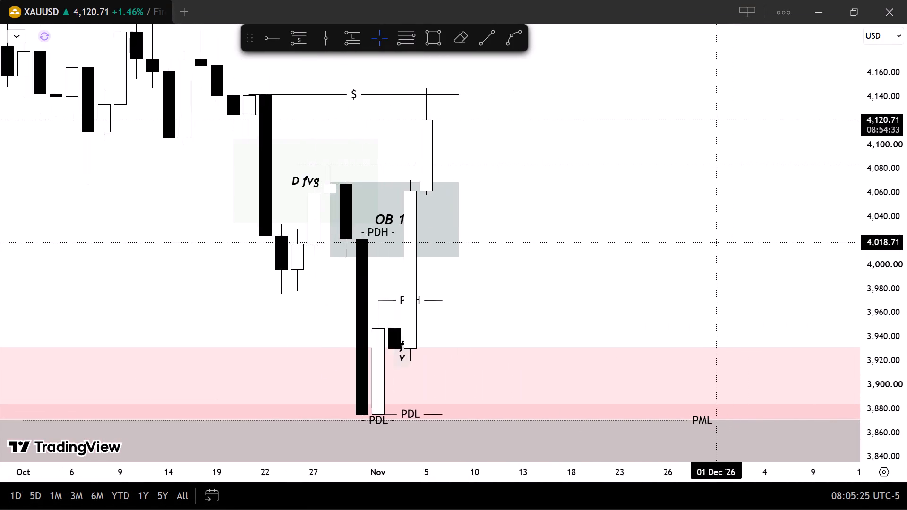
{"action": "scroll", "coordinate": [707, 243], "scroll_direction": "up", "scroll_amount": 2}
{"action": "left_click_drag", "start_coordinate": [575, 199], "coordinate": [821, 204]}
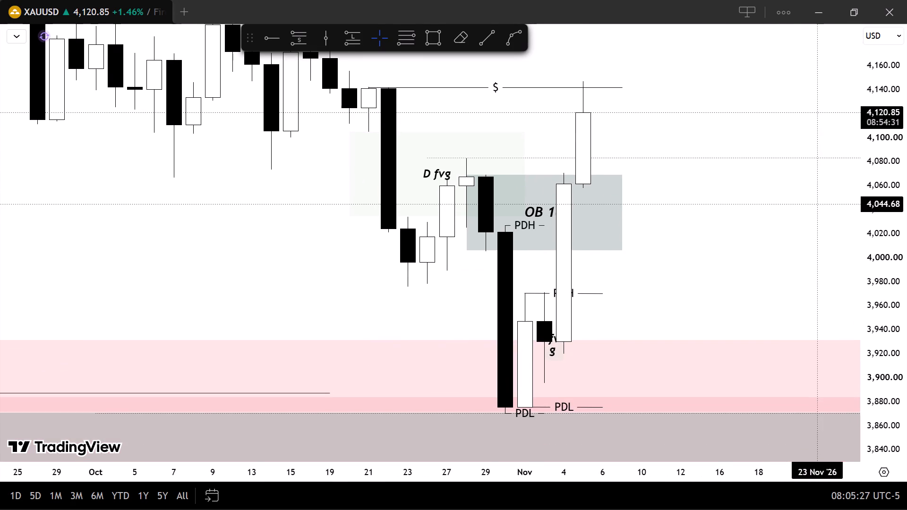
{"action": "scroll", "coordinate": [906, 262], "scroll_direction": "up", "scroll_amount": 2}
{"action": "scroll", "coordinate": [754, 255], "scroll_direction": "up", "scroll_amount": 2}
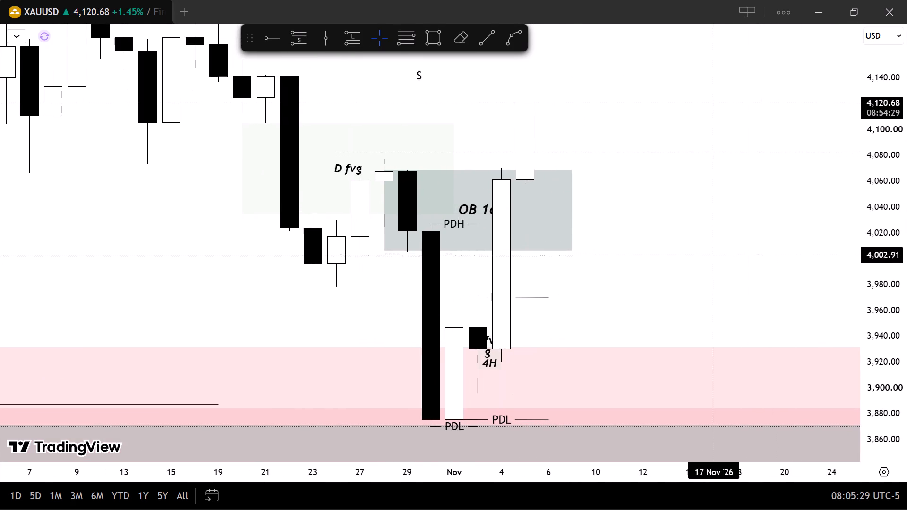
{"action": "left_click_drag", "start_coordinate": [711, 229], "coordinate": [794, 237]}
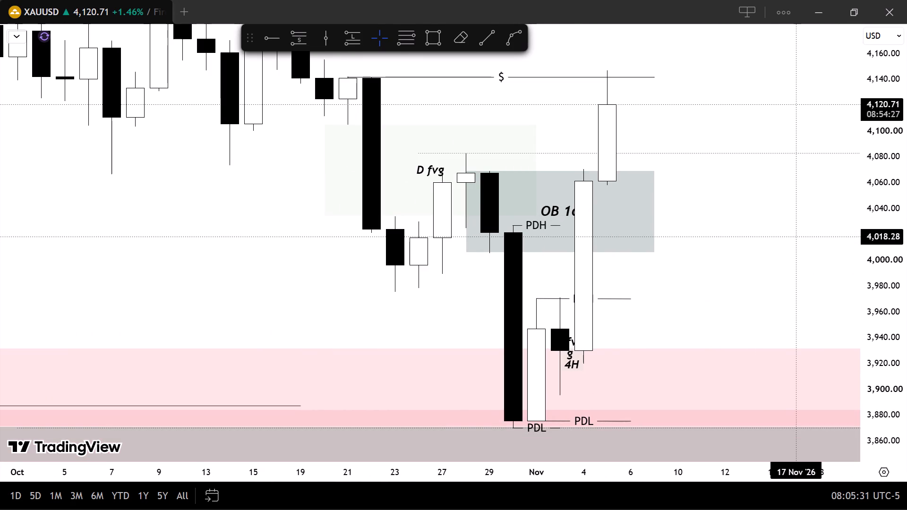
{"action": "scroll", "coordinate": [795, 235], "scroll_direction": "up", "scroll_amount": 1}
{"action": "scroll", "coordinate": [906, 235], "scroll_direction": "down", "scroll_amount": 6}
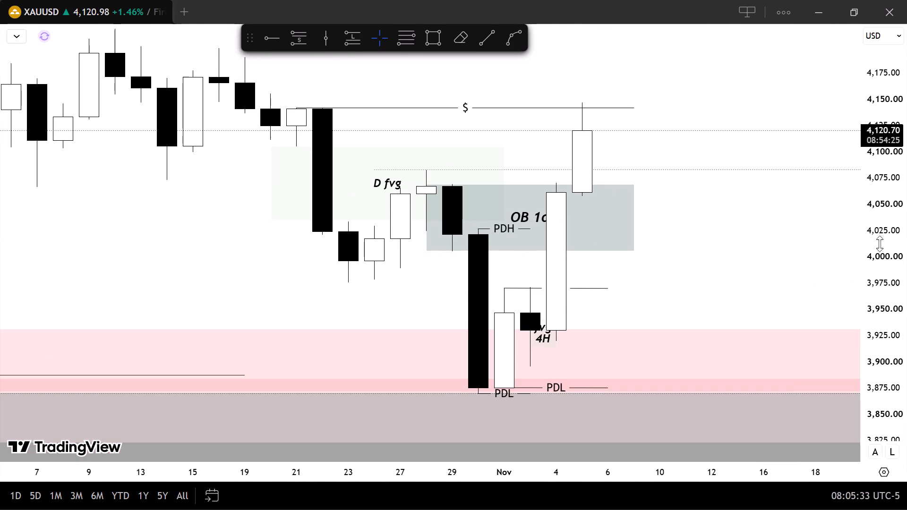
{"action": "left_click_drag", "start_coordinate": [746, 210], "coordinate": [736, 263]}
{"action": "scroll", "coordinate": [735, 264], "scroll_direction": "up", "scroll_amount": 2}
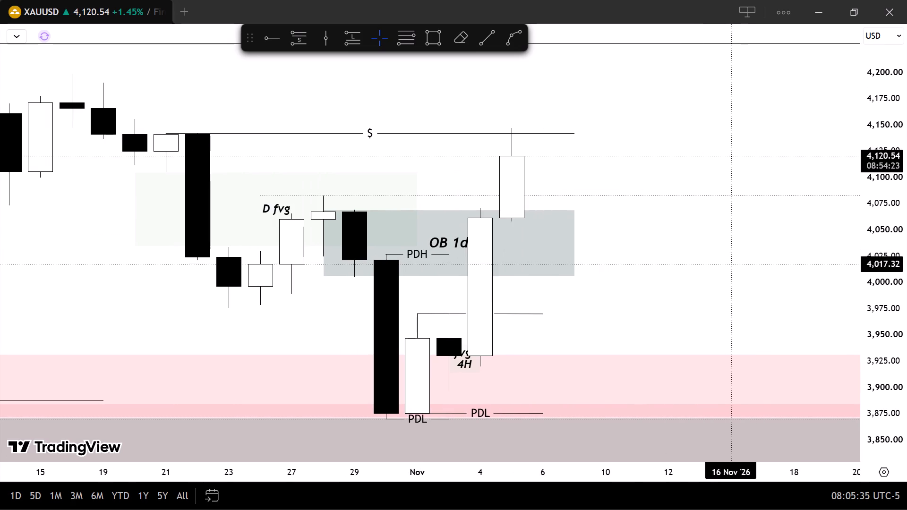
{"action": "scroll", "coordinate": [906, 255], "scroll_direction": "up", "scroll_amount": 2}
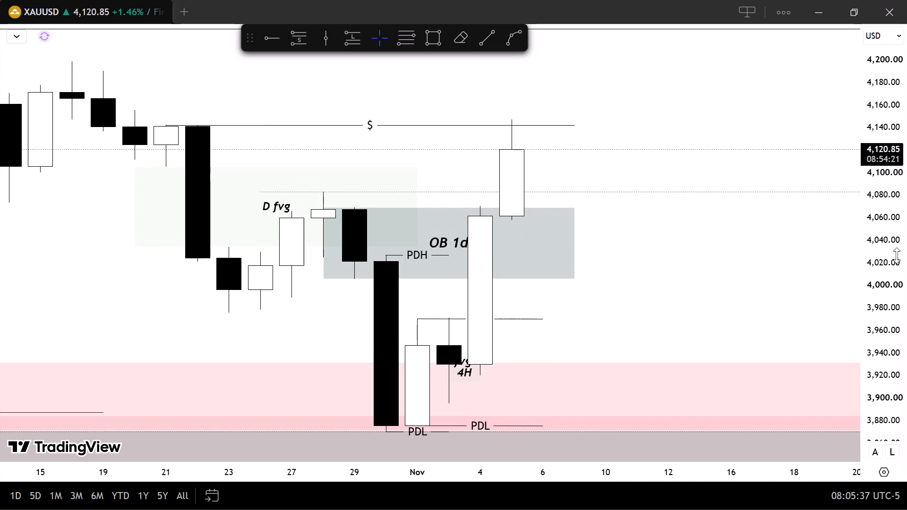
{"action": "scroll", "coordinate": [897, 255], "scroll_direction": "up", "scroll_amount": 1}
{"action": "left_click_drag", "start_coordinate": [751, 224], "coordinate": [830, 204]}
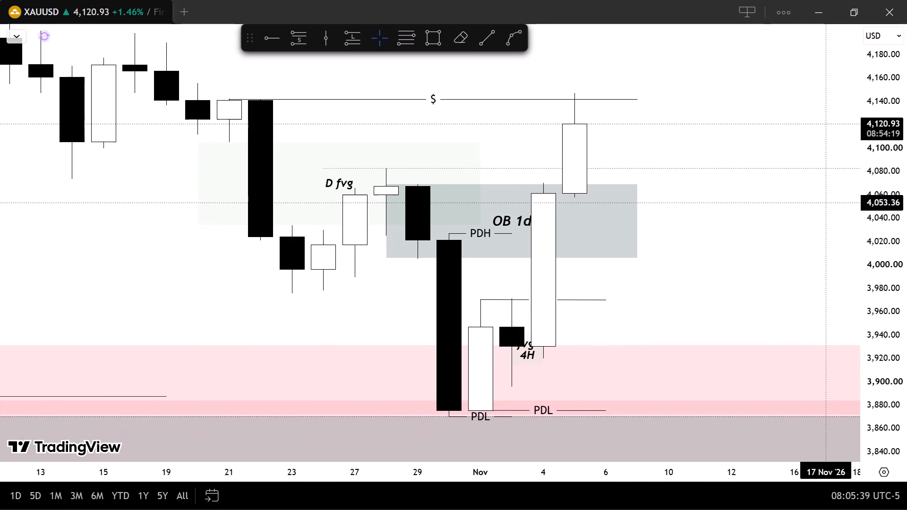
{"action": "left_click_drag", "start_coordinate": [830, 204], "coordinate": [830, 204]}
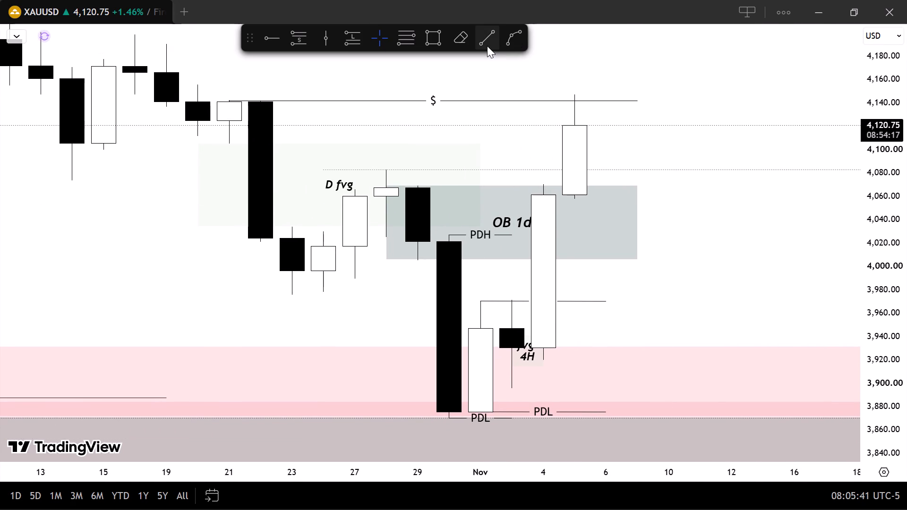
Draw a rectangle over the price gap from 4 to 9 November, between about 4,057.61 and 3,969.67.
{"action": "left_click", "coordinate": [487, 45]}
{"action": "left_click", "coordinate": [437, 42]}
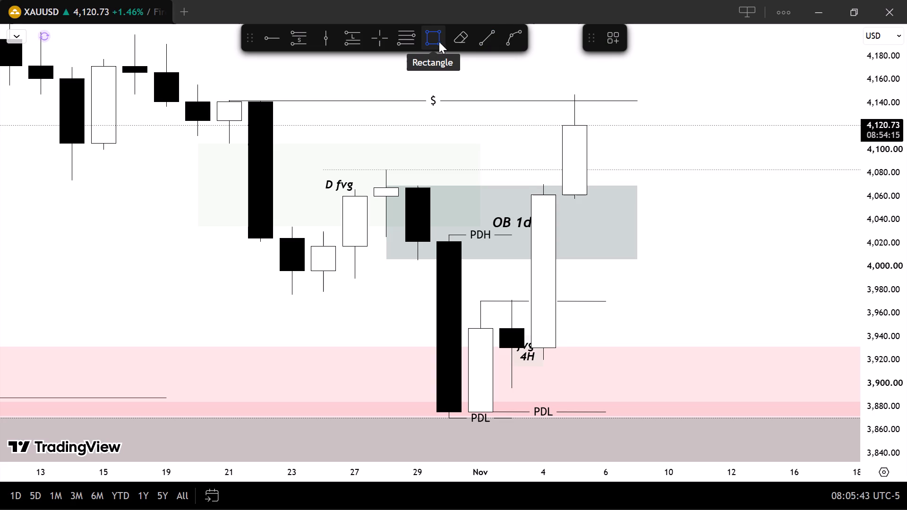
{"action": "left_click", "coordinate": [551, 199]}
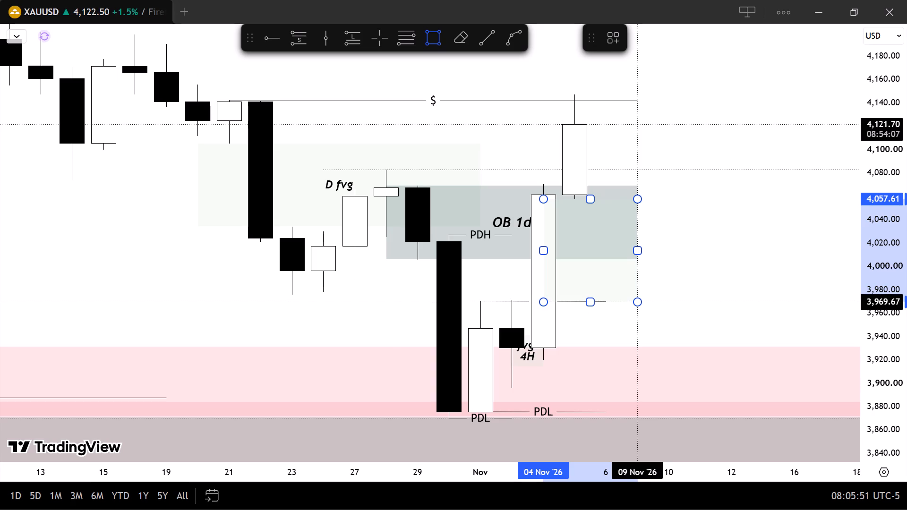
{"action": "left_click", "coordinate": [644, 302]}
{"action": "left_click", "coordinate": [688, 222]}
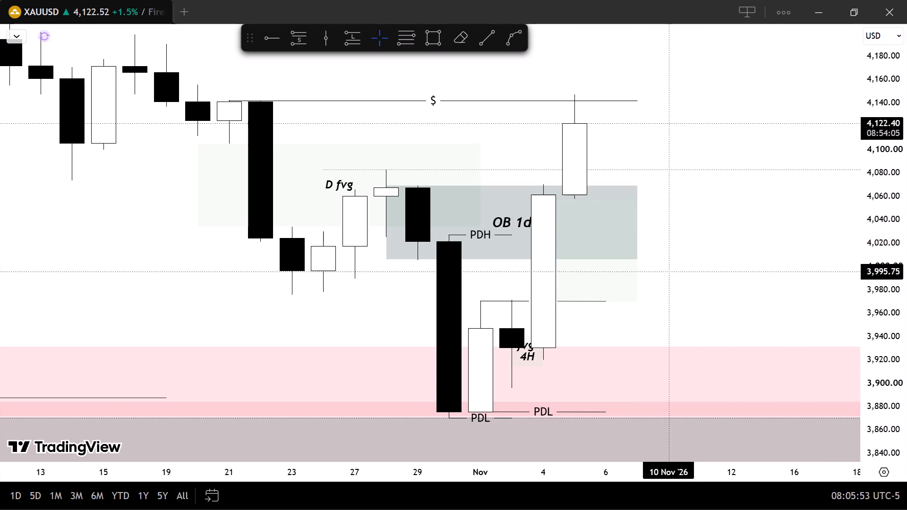
Apply the saved daily fair value gap template to the new rectangle so it carries the label D fvg.
{"action": "left_click", "coordinate": [639, 285]}
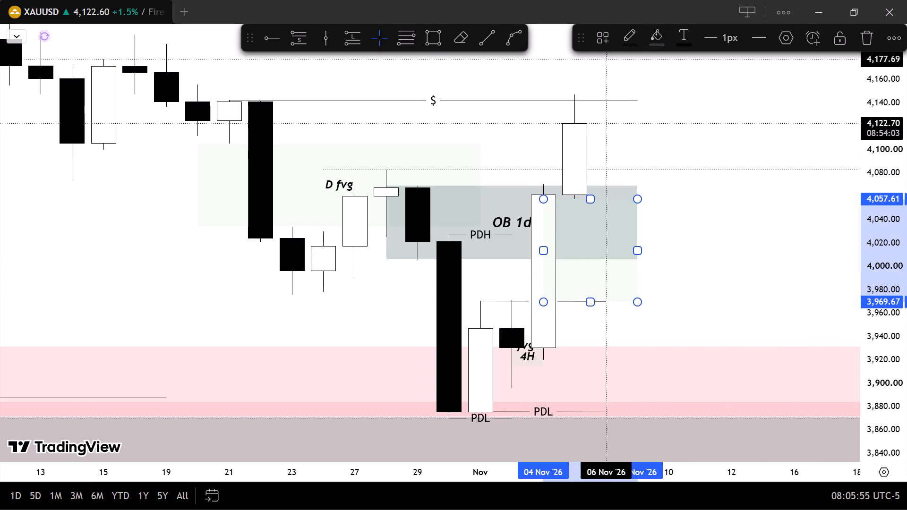
{"action": "left_click", "coordinate": [600, 42]}
{"action": "scroll", "coordinate": [664, 290], "scroll_direction": "down", "scroll_amount": 4}
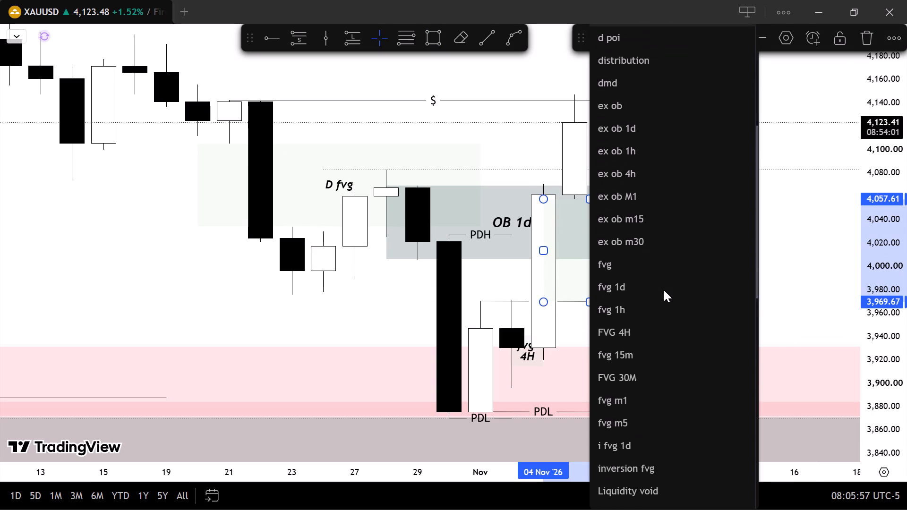
{"action": "scroll", "coordinate": [664, 290], "scroll_direction": "down", "scroll_amount": 7}
{"action": "scroll", "coordinate": [642, 288], "scroll_direction": "up", "scroll_amount": 3}
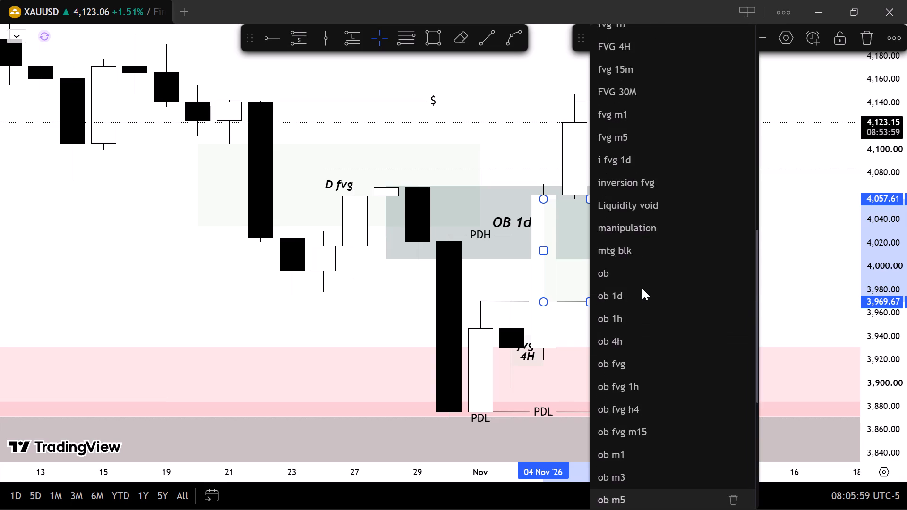
{"action": "scroll", "coordinate": [642, 288], "scroll_direction": "up", "scroll_amount": 1}
{"action": "scroll", "coordinate": [642, 288], "scroll_direction": "down", "scroll_amount": 3}
{"action": "scroll", "coordinate": [641, 173], "scroll_direction": "up", "scroll_amount": 2}
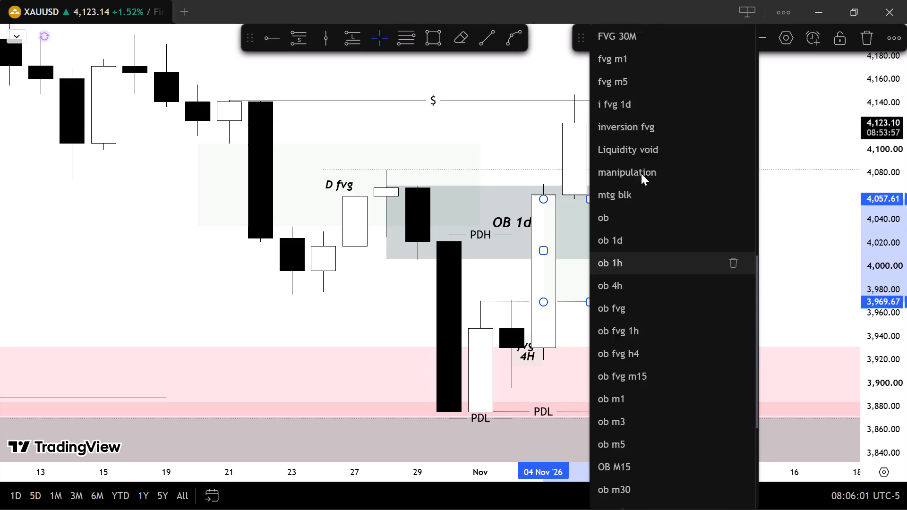
{"action": "scroll", "coordinate": [641, 173], "scroll_direction": "up", "scroll_amount": 1}
{"action": "left_click", "coordinate": [628, 77]}
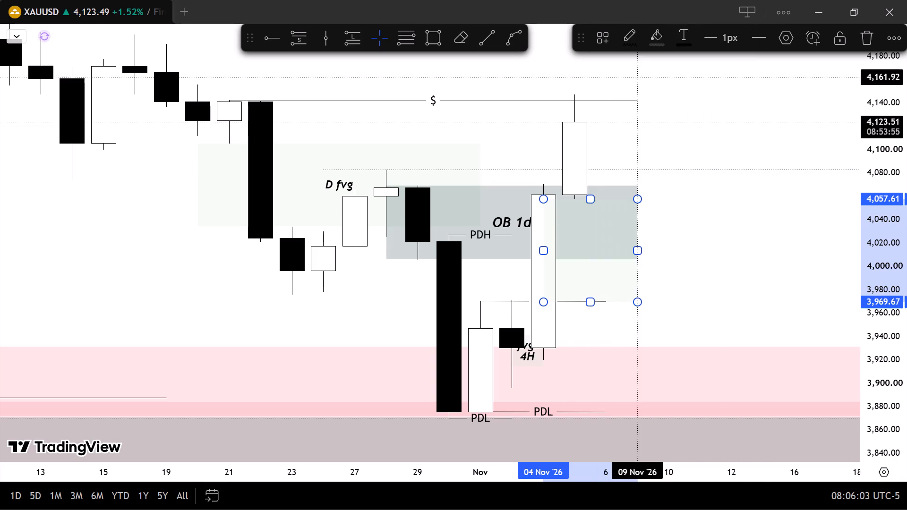
{"action": "left_click", "coordinate": [682, 143]}
Delete the PDH line at about 3,970 that starts at the 2 November candle's high.
{"action": "scroll", "coordinate": [906, 244], "scroll_direction": "up", "scroll_amount": 13}
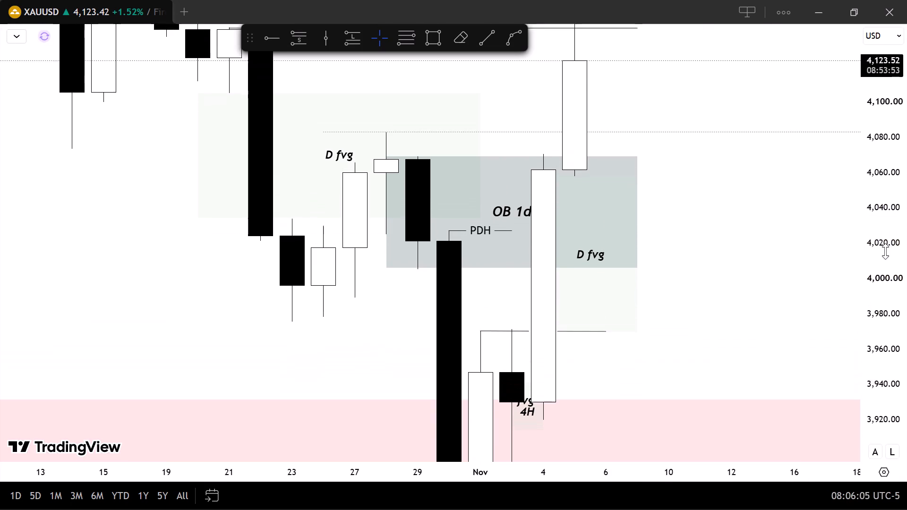
{"action": "scroll", "coordinate": [776, 261], "scroll_direction": "up", "scroll_amount": 3}
{"action": "left_click_drag", "start_coordinate": [685, 266], "coordinate": [770, 135]}
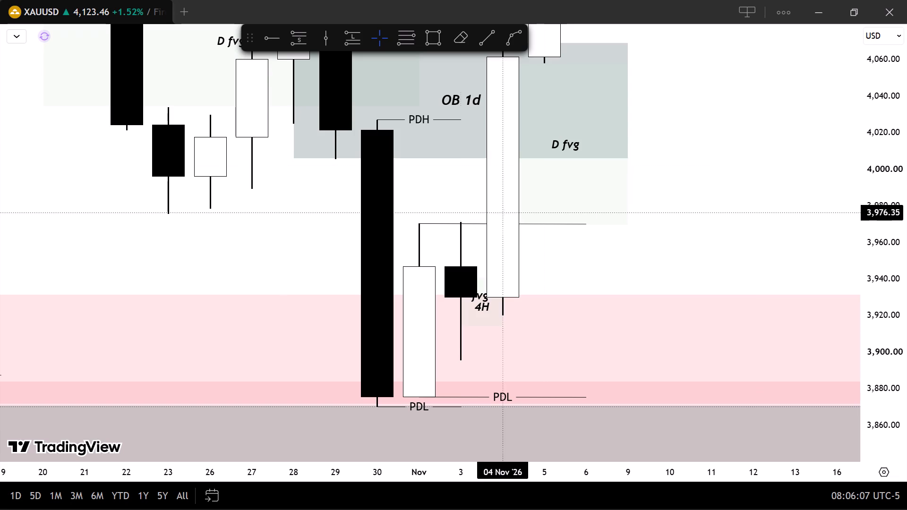
{"action": "left_click", "coordinate": [440, 223]}
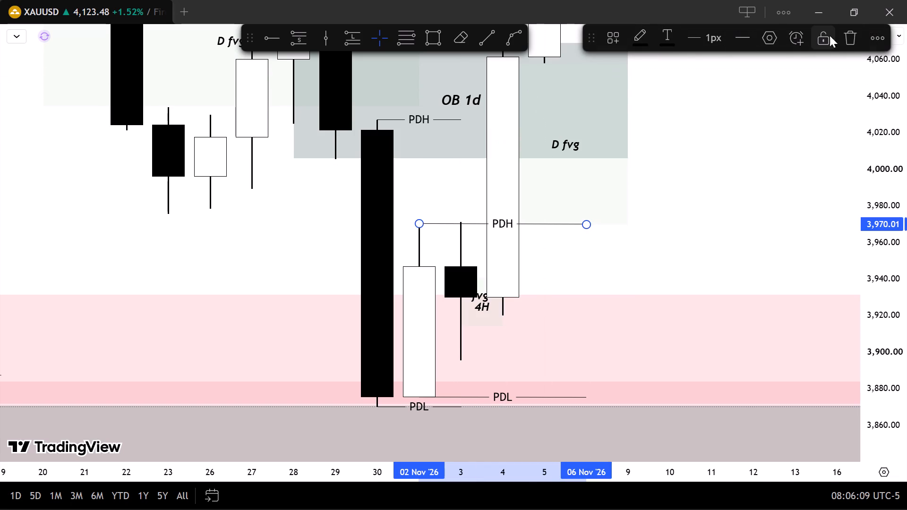
{"action": "left_click", "coordinate": [848, 40]}
{"action": "left_click", "coordinate": [685, 265]}
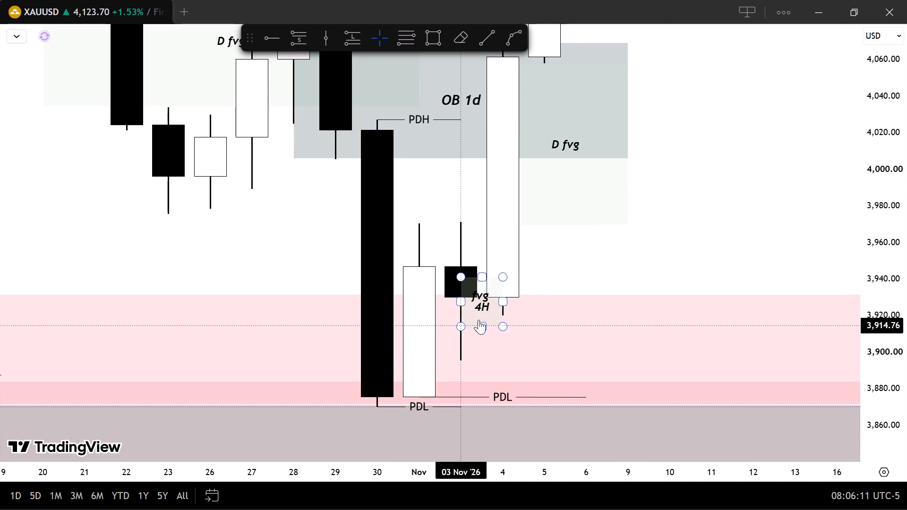
Delete the small fvg 4H rectangle between the 3 and 4 November candles.
{"action": "left_click", "coordinate": [498, 325]}
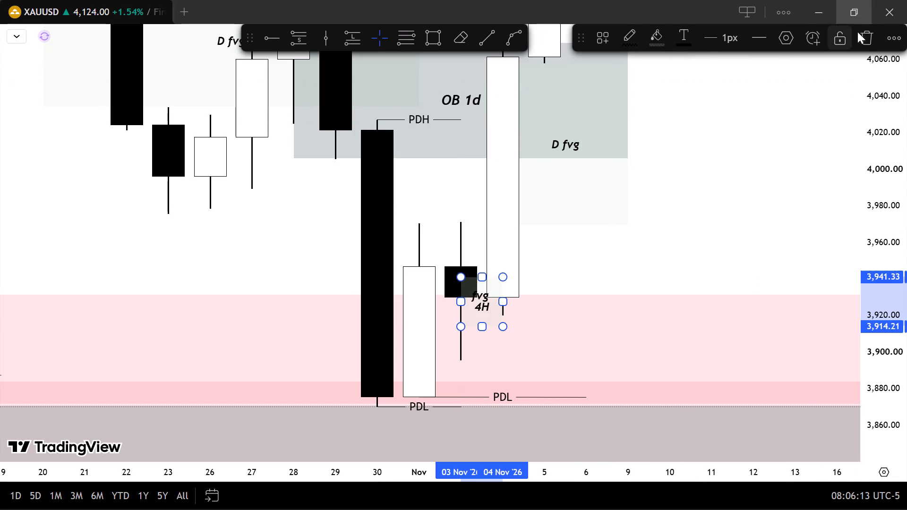
{"action": "left_click", "coordinate": [860, 33]}
{"action": "left_click", "coordinate": [697, 238]}
Examine the new D fvg zone and its overlap with the OB 1d zone among the surrounding candles.
{"action": "scroll", "coordinate": [806, 234], "scroll_direction": "down", "scroll_amount": 3}
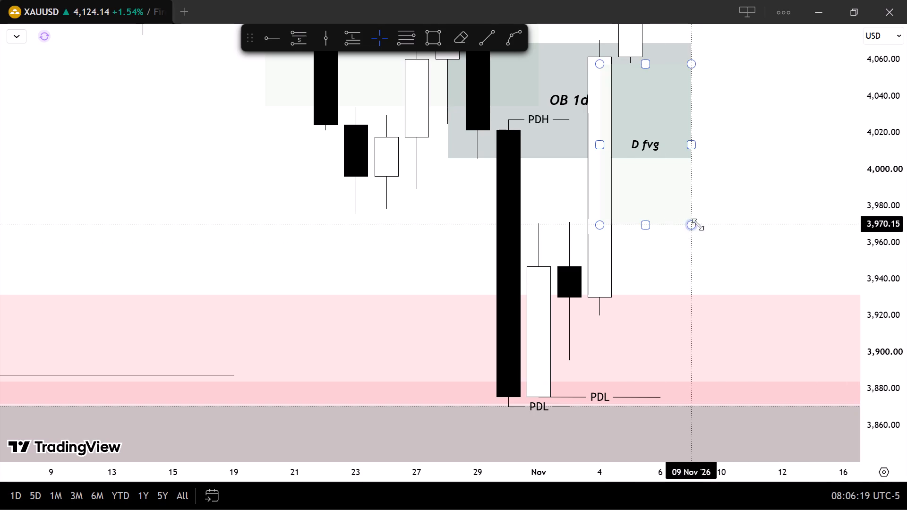
{"action": "left_click", "coordinate": [725, 224]}
{"action": "scroll", "coordinate": [725, 224], "scroll_direction": "up", "scroll_amount": 3}
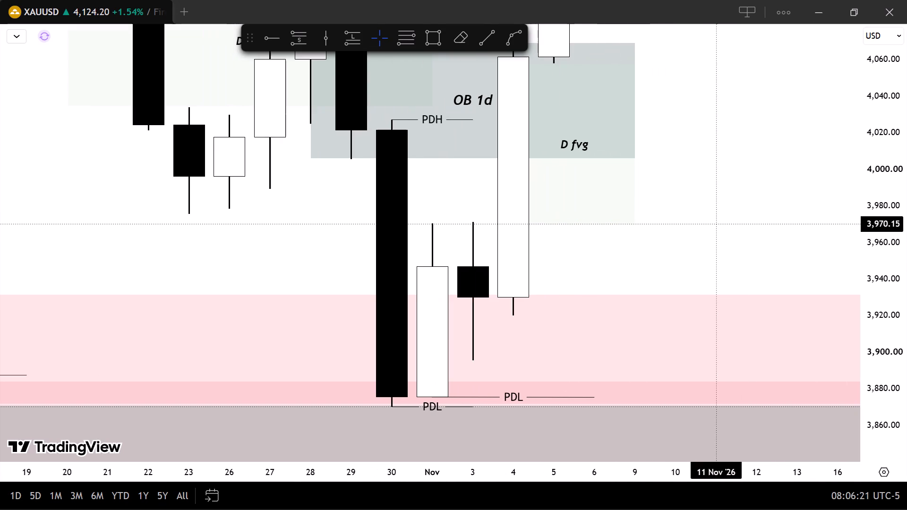
{"action": "scroll", "coordinate": [757, 198], "scroll_direction": "down", "scroll_amount": 2}
{"action": "left_click", "coordinate": [757, 198]}
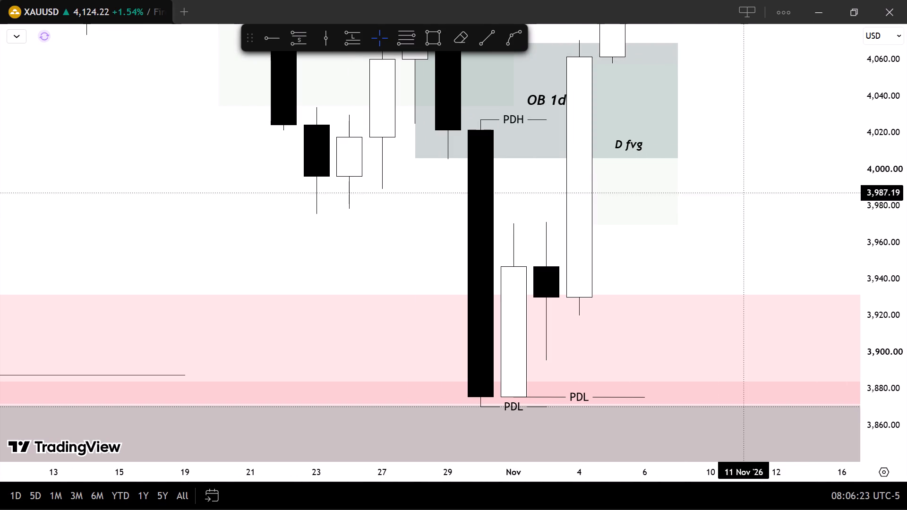
{"action": "left_click_drag", "start_coordinate": [763, 163], "coordinate": [706, 258]}
{"action": "scroll", "coordinate": [906, 263], "scroll_direction": "down", "scroll_amount": 12}
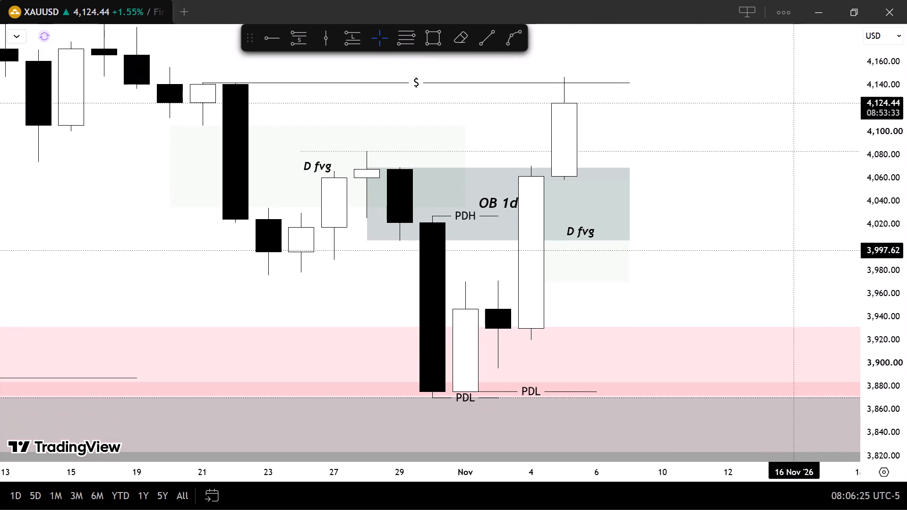
Change the text of the OB 1d rectangle to BB 1d.
{"action": "left_click", "coordinate": [632, 168]}
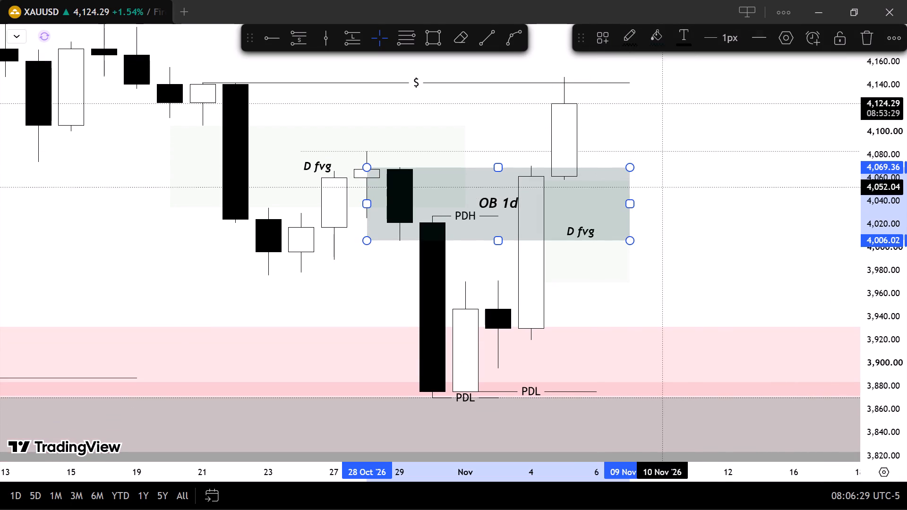
{"action": "double_click", "coordinate": [629, 166]}
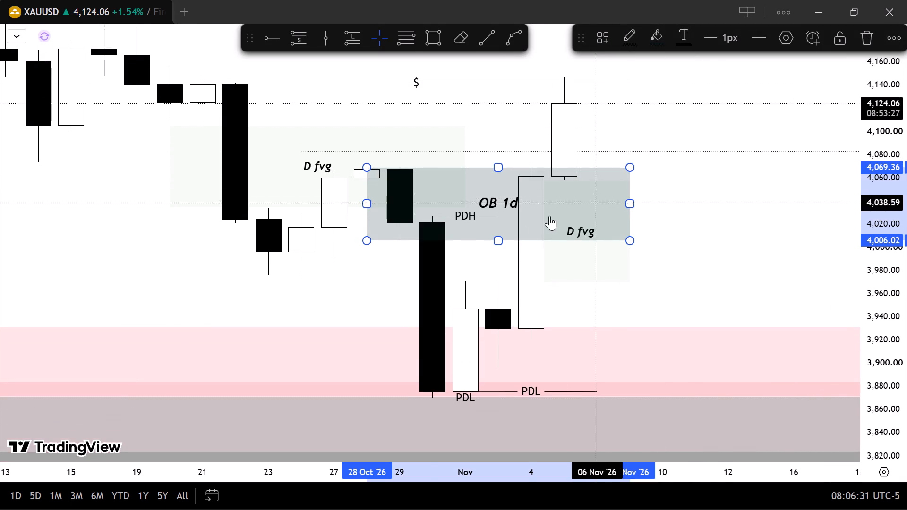
{"action": "left_click", "coordinate": [381, 265]}
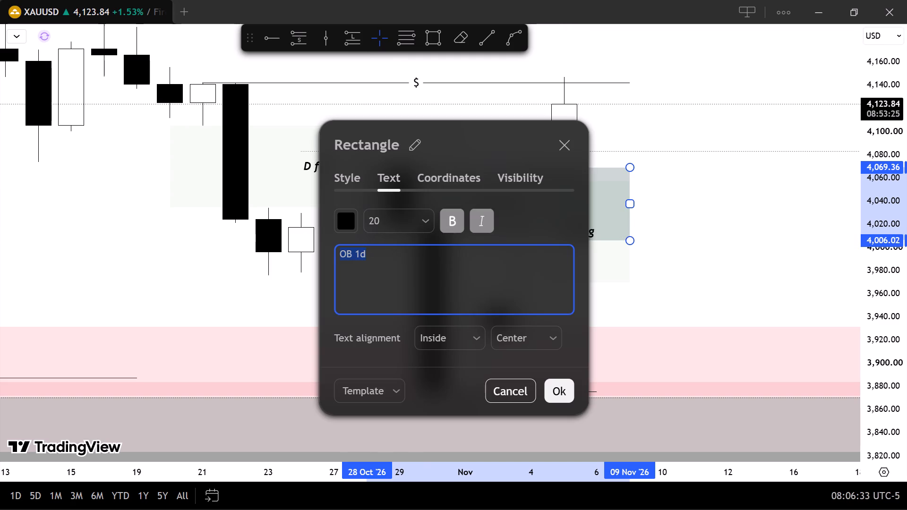
{"action": "key", "text": "BackSpace"}
{"action": "key", "text": "BackSpace"}
{"action": "key", "text": "BackSpace"}
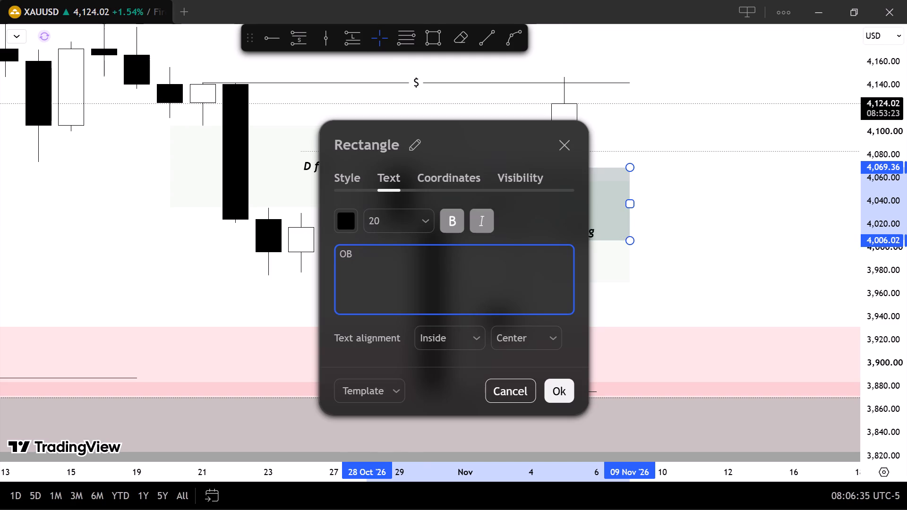
{"action": "key", "text": "BackSpace"}
{"action": "key", "text": "BackSpace"}
{"action": "key", "text": "BackSpace"}
{"action": "key", "text": "shift+b"}
{"action": "type", "text": "B"}
{"action": "key", "text": "space"}
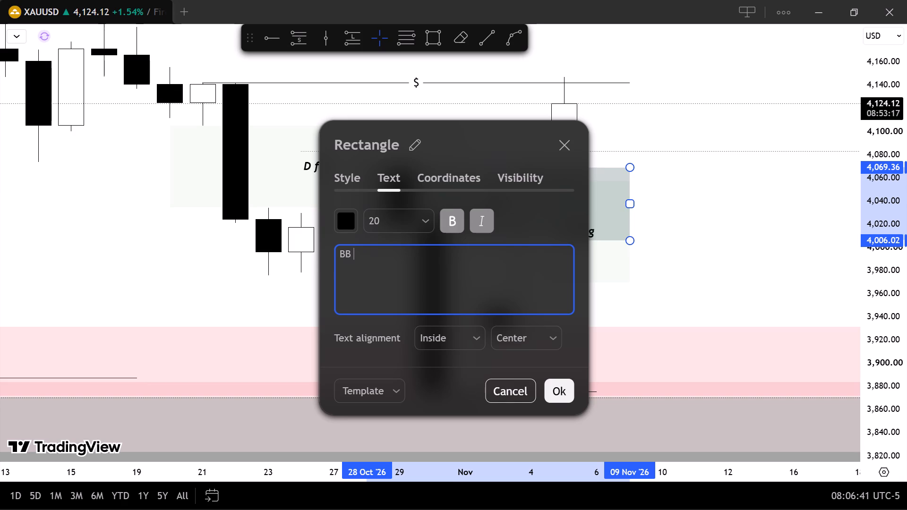
{"action": "type", "text": "1d"}
{"action": "left_click", "coordinate": [558, 387]}
{"action": "left_click", "coordinate": [745, 129]}
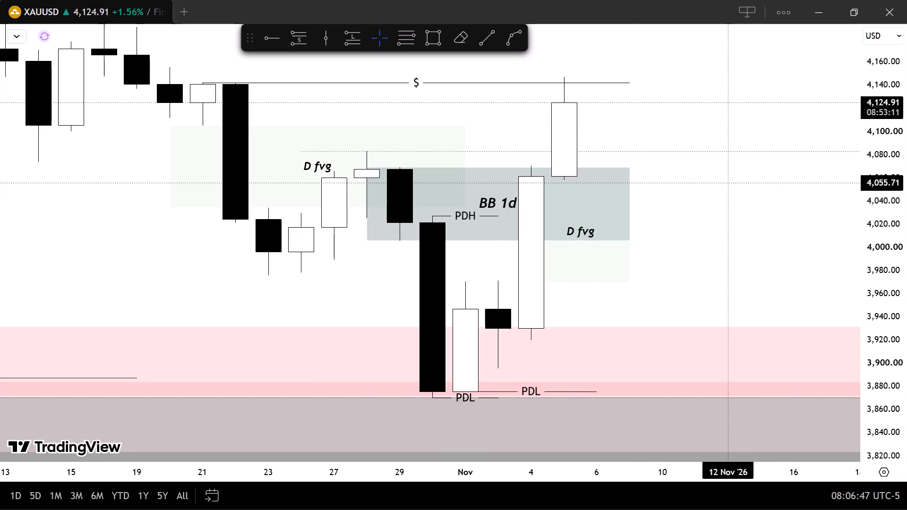
Examine the BB 1d zone, the two D fvg zones and the recent daily candles relative to the $ level.
{"action": "scroll", "coordinate": [906, 307], "scroll_direction": "up", "scroll_amount": 5}
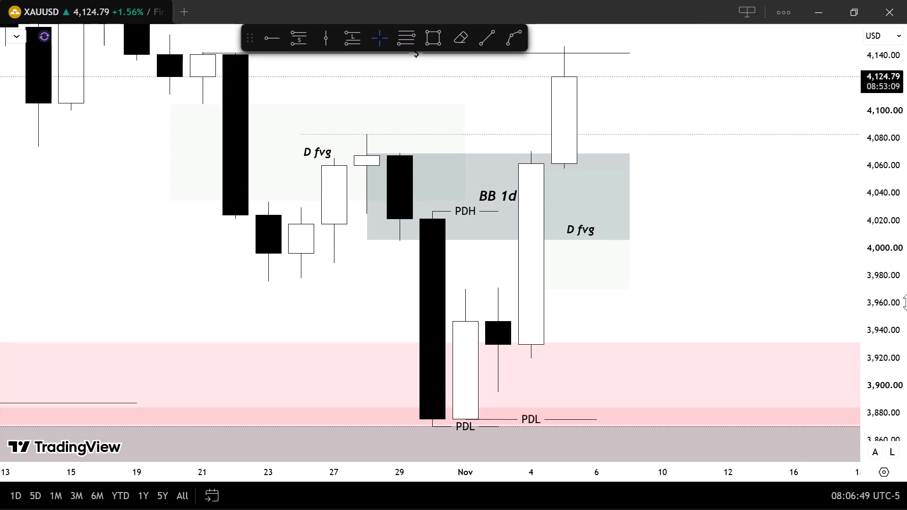
{"action": "scroll", "coordinate": [816, 245], "scroll_direction": "up", "scroll_amount": 3}
{"action": "left_click_drag", "start_coordinate": [758, 172], "coordinate": [855, 230]}
{"action": "scroll", "coordinate": [906, 248], "scroll_direction": "down", "scroll_amount": 5}
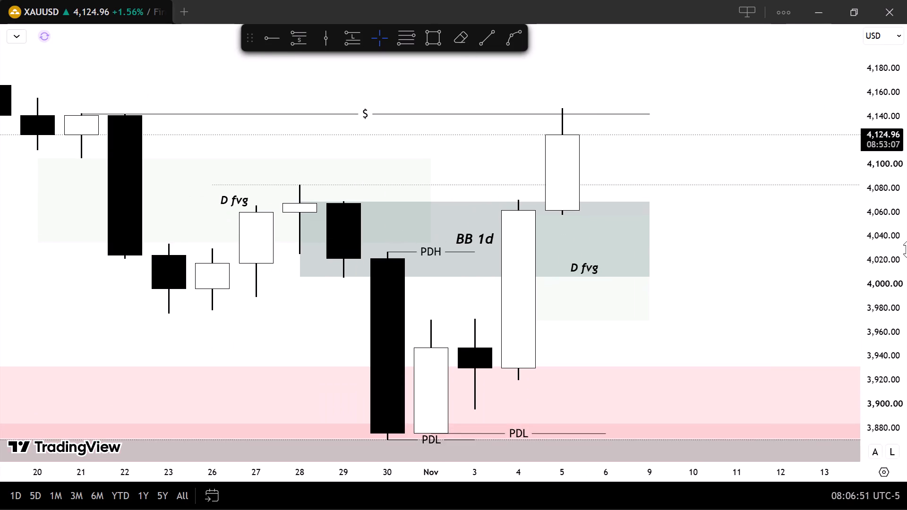
{"action": "scroll", "coordinate": [748, 240], "scroll_direction": "down", "scroll_amount": 3}
{"action": "scroll", "coordinate": [788, 244], "scroll_direction": "up", "scroll_amount": 3}
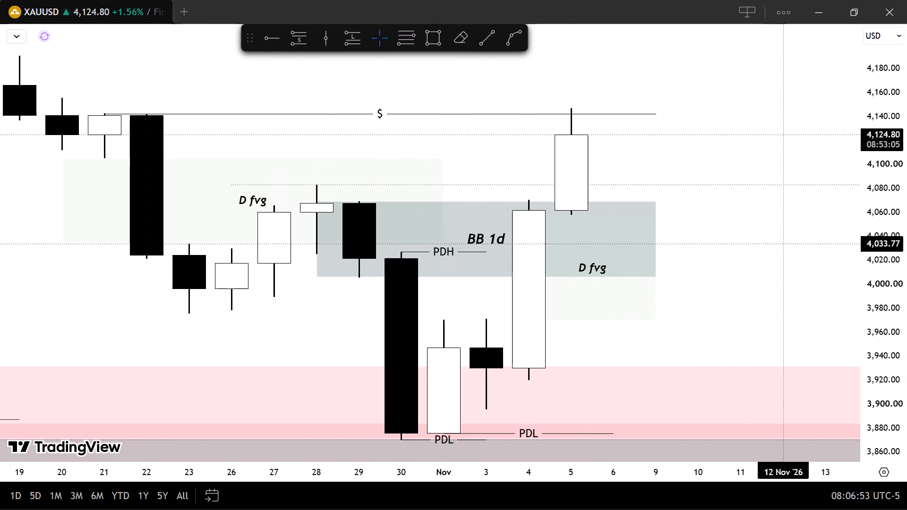
{"action": "scroll", "coordinate": [787, 244], "scroll_direction": "down", "scroll_amount": 1}
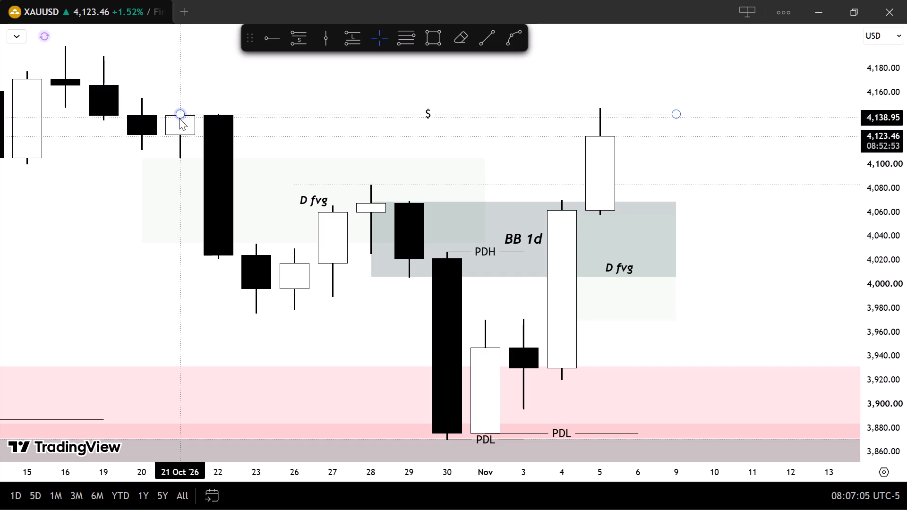
{"action": "left_click", "coordinate": [730, 287]}
{"action": "scroll", "coordinate": [878, 313], "scroll_direction": "up", "scroll_amount": 3}
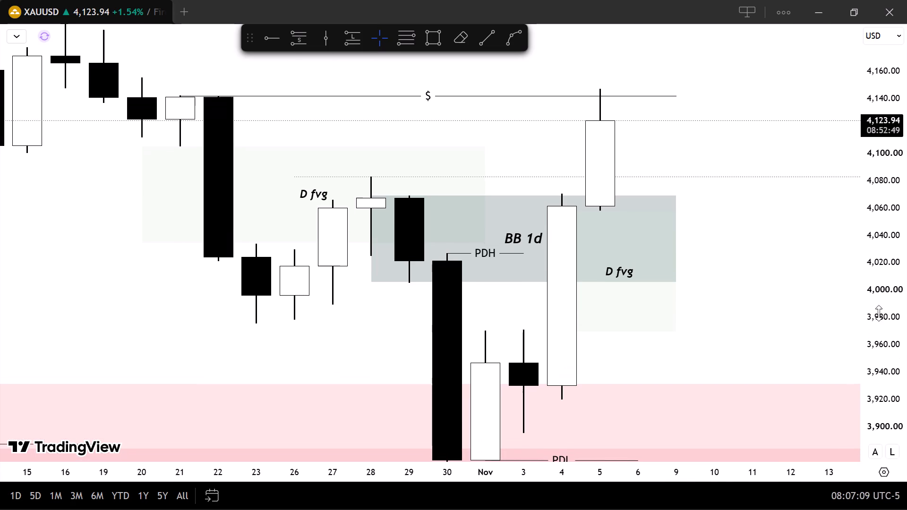
{"action": "scroll", "coordinate": [906, 317], "scroll_direction": "down", "scroll_amount": 1}
{"action": "left_click_drag", "start_coordinate": [793, 276], "coordinate": [796, 224]}
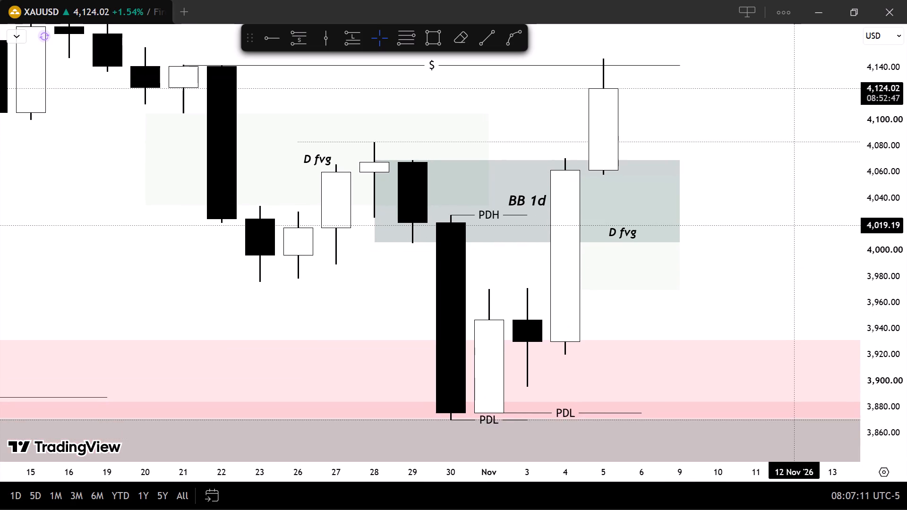
{"action": "left_click_drag", "start_coordinate": [796, 224], "coordinate": [796, 242]}
{"action": "scroll", "coordinate": [893, 270], "scroll_direction": "up", "scroll_amount": 1}
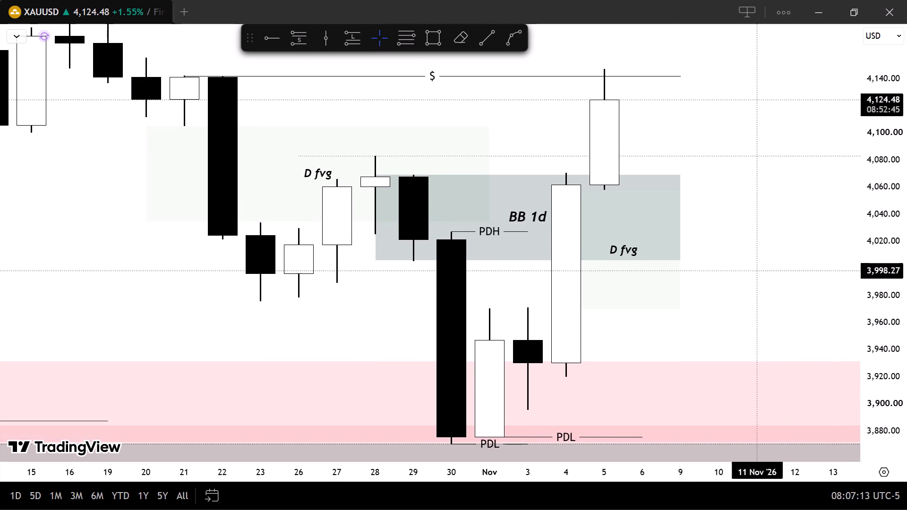
{"action": "scroll", "coordinate": [740, 261], "scroll_direction": "up", "scroll_amount": 1}
{"action": "left_click_drag", "start_coordinate": [678, 224], "coordinate": [754, 218]}
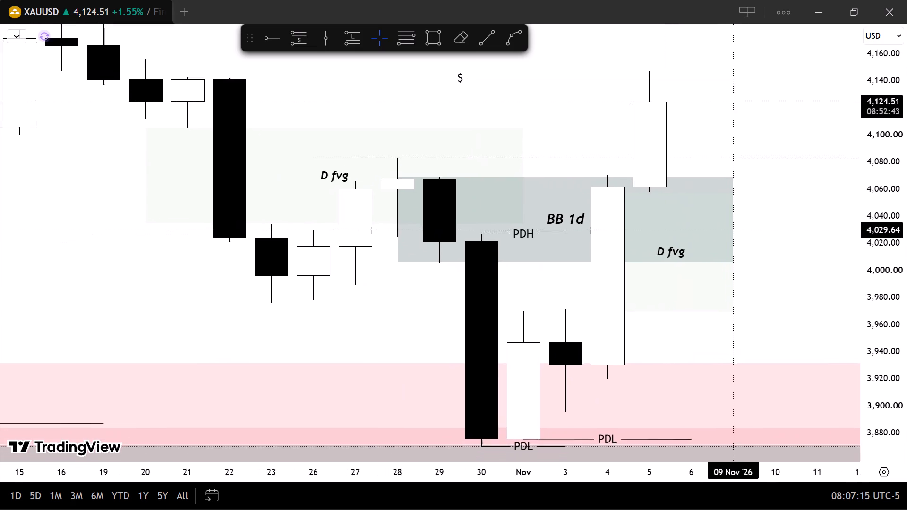
{"action": "left_click_drag", "start_coordinate": [754, 218], "coordinate": [731, 231]}
{"action": "scroll", "coordinate": [728, 229], "scroll_direction": "up", "scroll_amount": 1}
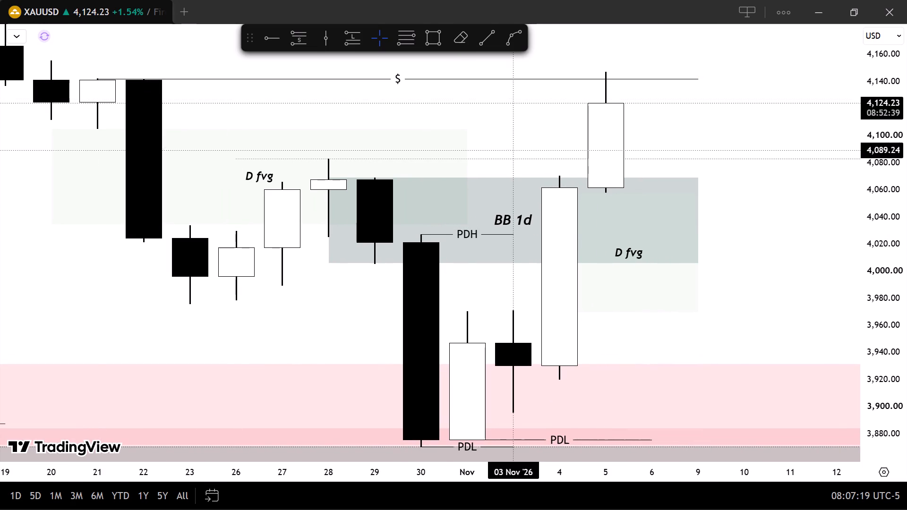
Resize the older D fvg rectangle above the October lows so it spans from 21 October to 29 October.
{"action": "left_click_drag", "start_coordinate": [466, 180], "coordinate": [386, 200]}
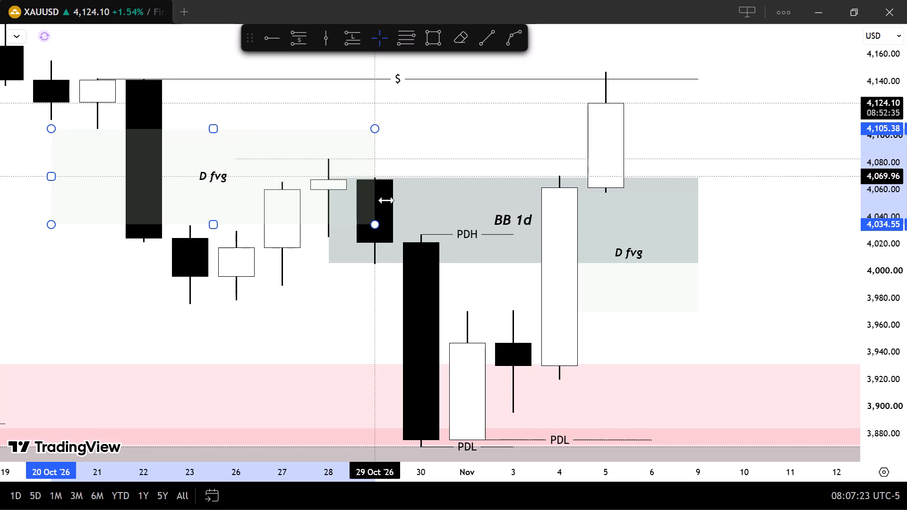
{"action": "left_click_drag", "start_coordinate": [386, 200], "coordinate": [359, 205]}
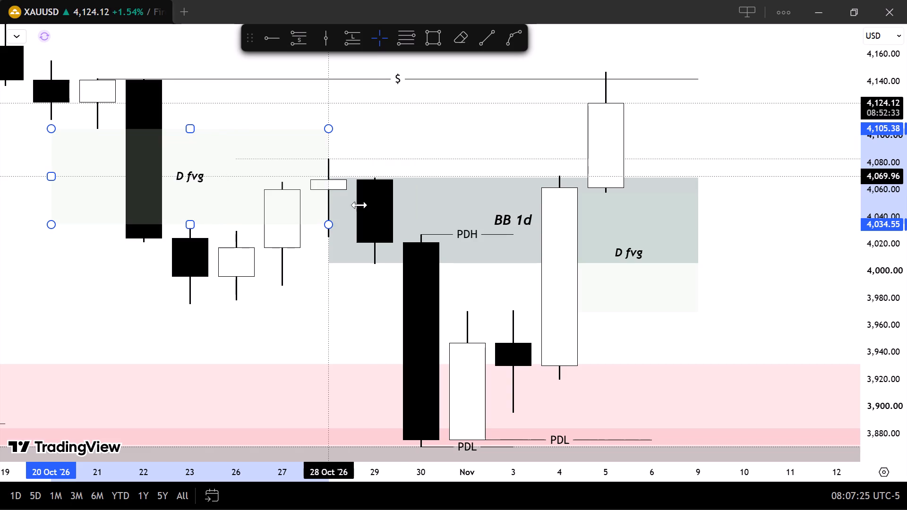
{"action": "left_click_drag", "start_coordinate": [359, 205], "coordinate": [381, 207]}
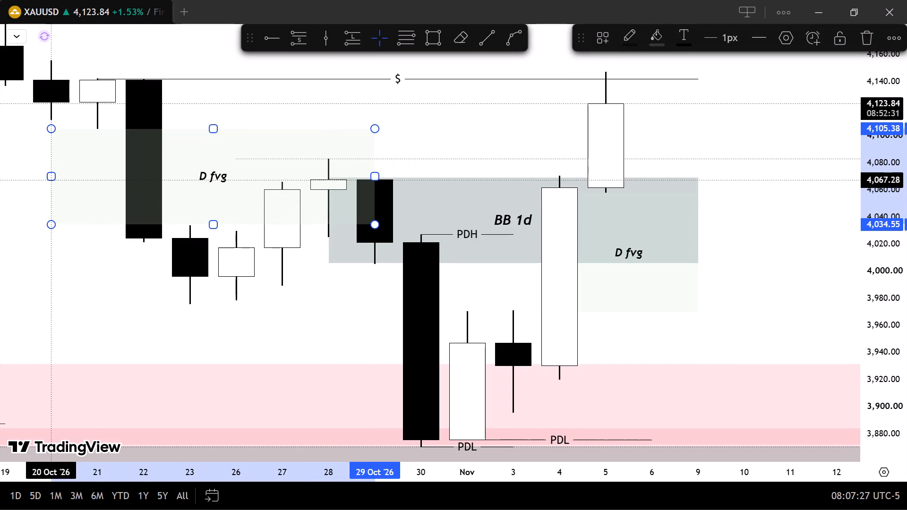
{"action": "left_click_drag", "start_coordinate": [53, 176], "coordinate": [94, 178]}
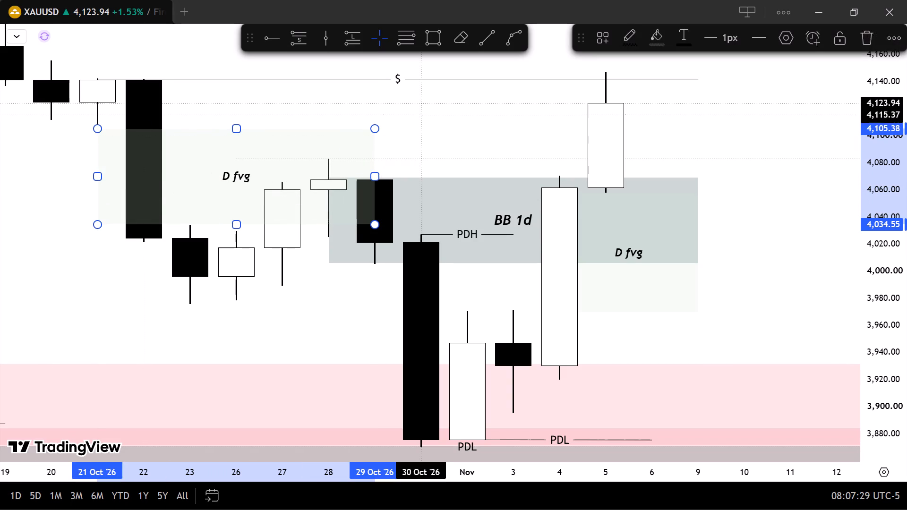
{"action": "left_click", "coordinate": [439, 114]}
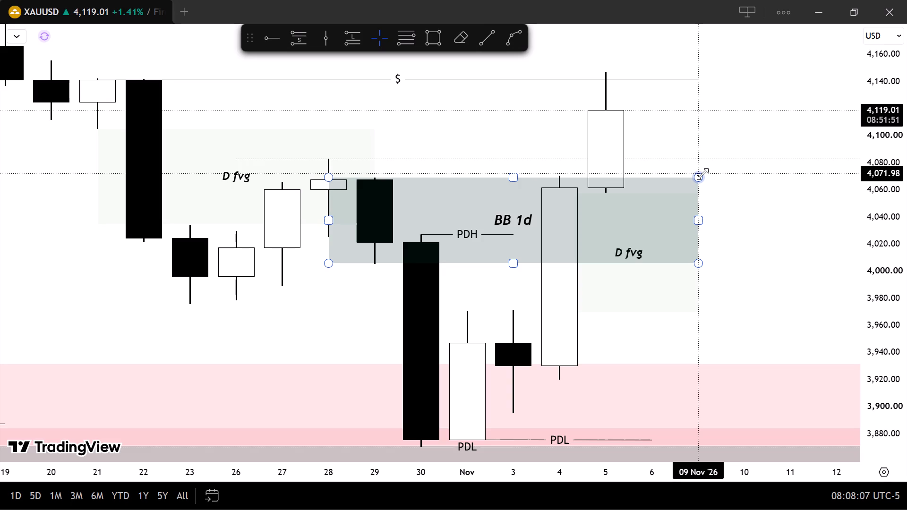
{"action": "left_click", "coordinate": [837, 117]}
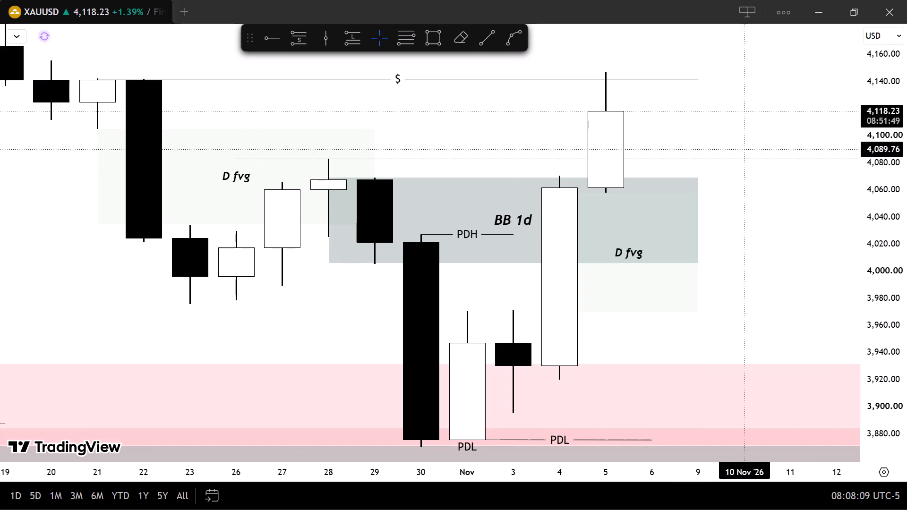
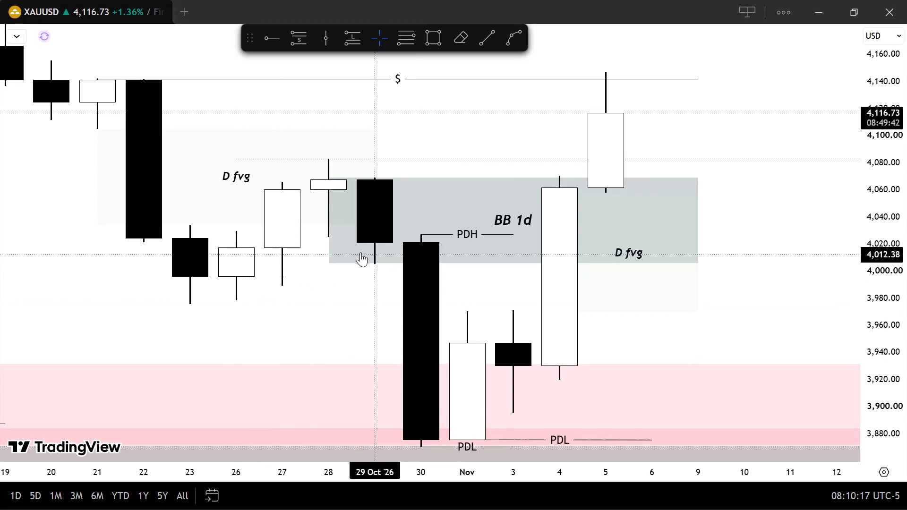
Adjust the lower edge of the BB 1d rectangle to about 4,005, at the low of the 29 October candle.
{"action": "left_click_drag", "start_coordinate": [329, 264], "coordinate": [326, 270]}
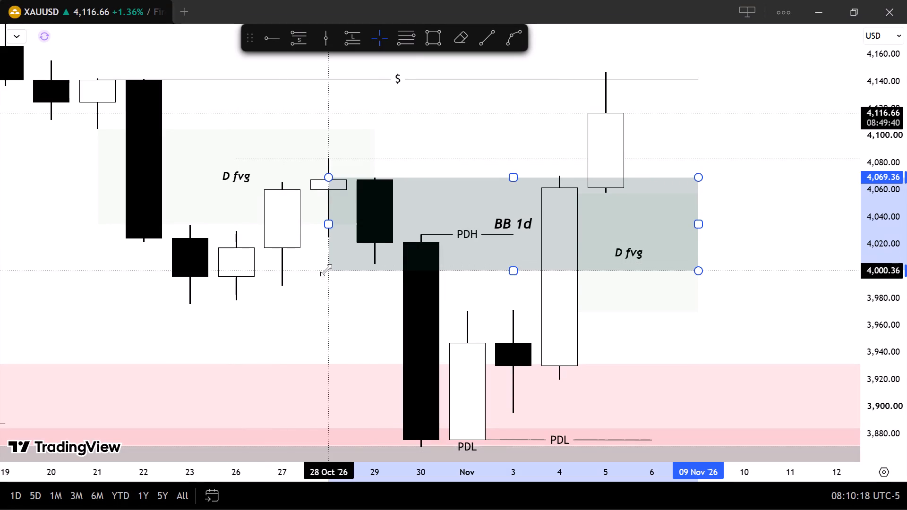
{"action": "left_click_drag", "start_coordinate": [326, 270], "coordinate": [338, 264]}
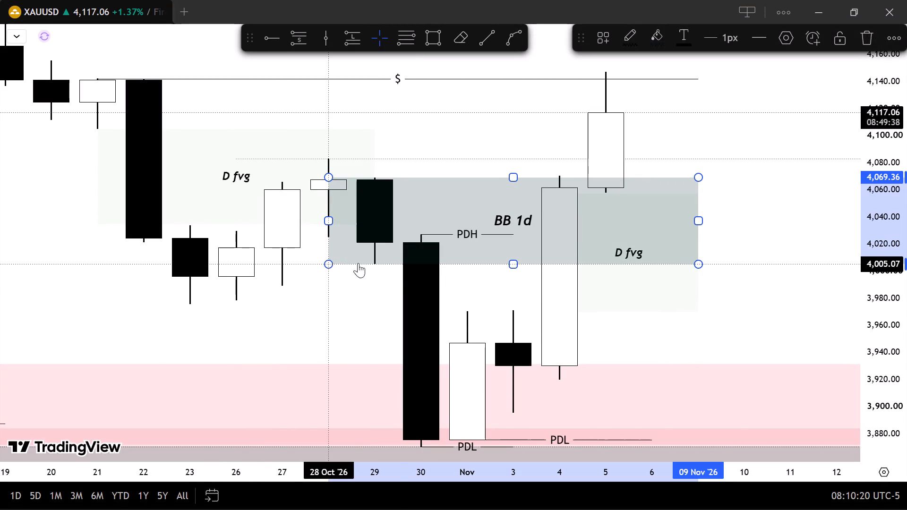
{"action": "left_click", "coordinate": [373, 288]}
{"action": "left_click", "coordinate": [773, 216]}
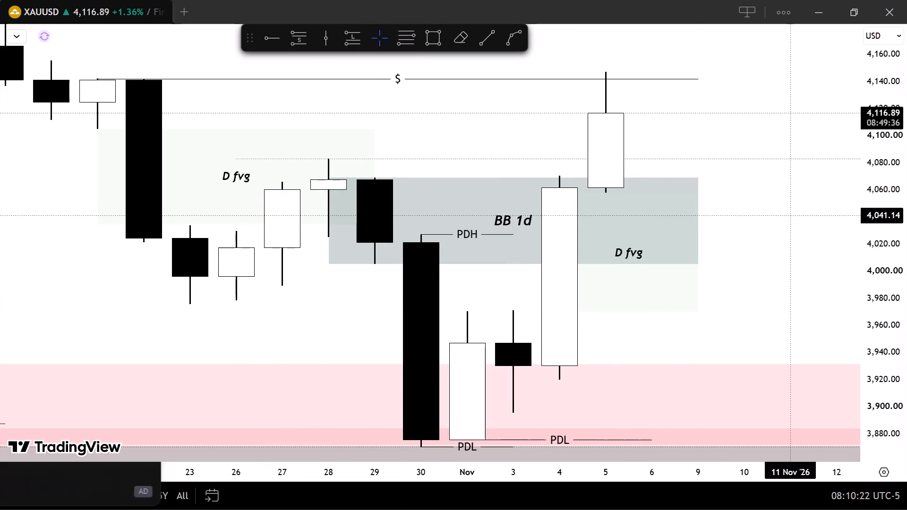
Dismiss the advertisement popping up over the chart.
{"action": "left_click", "coordinate": [316, 411]}
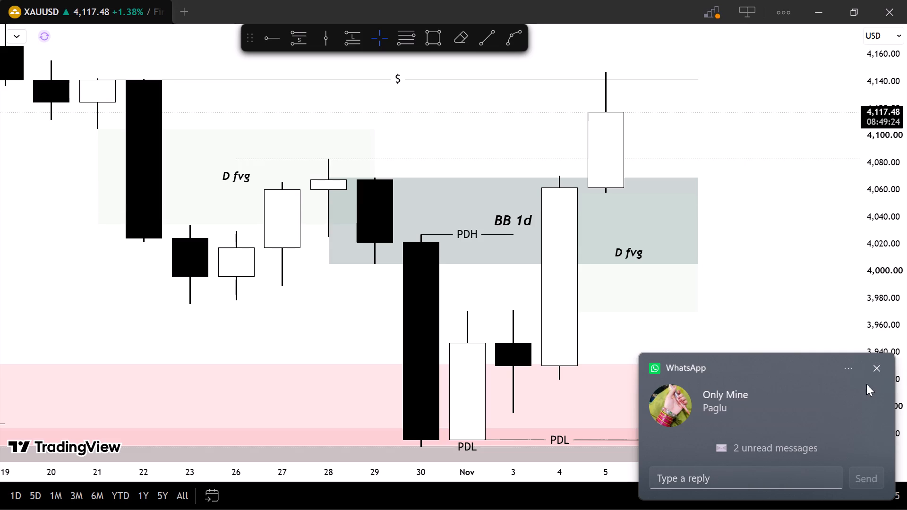
Dismiss the incoming WhatsApp message notifications covering the chart and return to the XAUUSD chart.
{"action": "left_click", "coordinate": [877, 370]}
{"action": "left_click", "coordinate": [806, 299]}
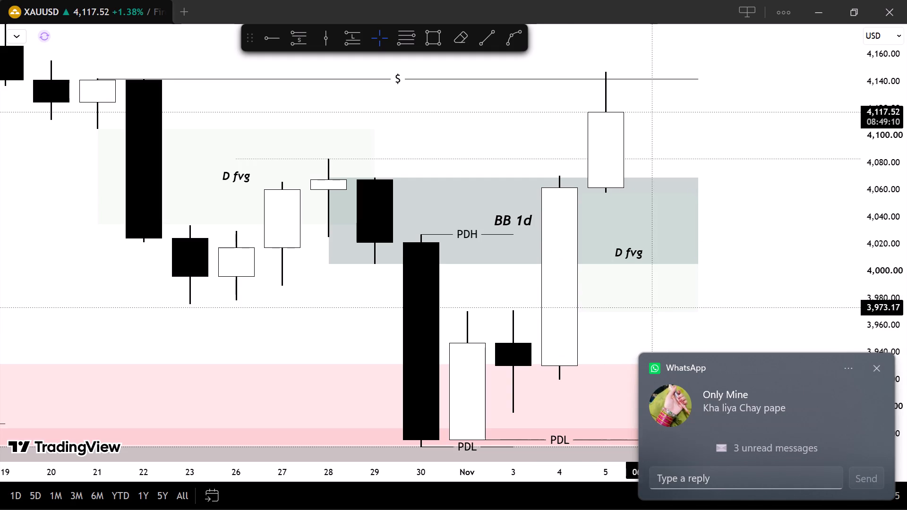
{"action": "left_click", "coordinate": [881, 371]}
{"action": "left_click", "coordinate": [785, 293]}
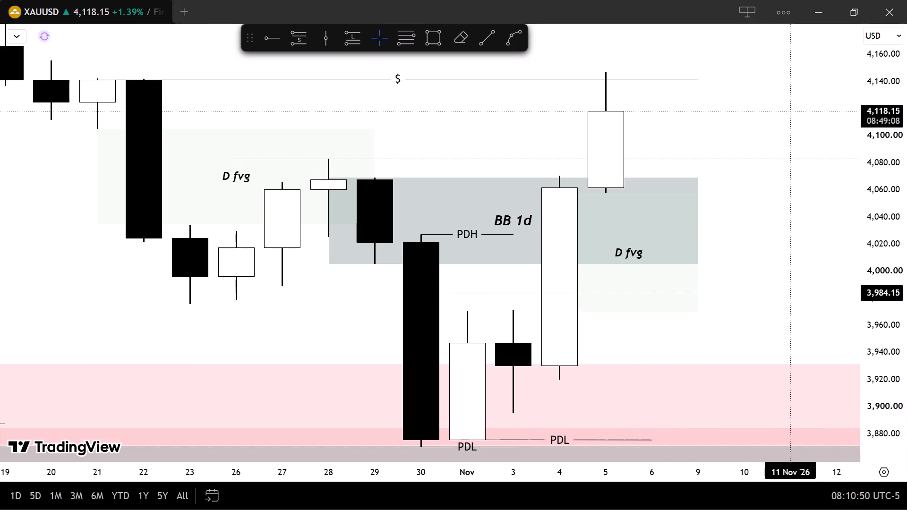
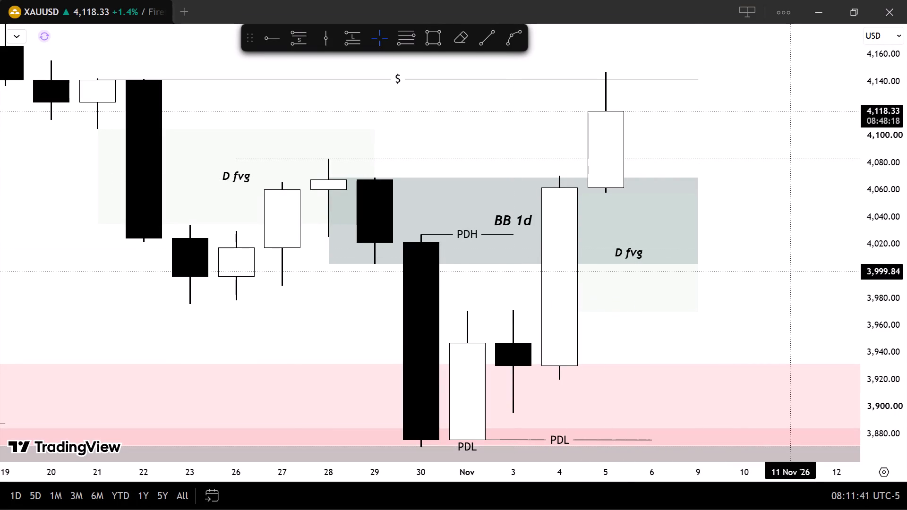
Switch the chart to the 4h interval and examine the candles around the BB 1d zone, both D fvg zones and the $ level.
{"action": "type", "text": "4h"}
{"action": "key", "text": "Return"}
{"action": "scroll", "coordinate": [830, 232], "scroll_direction": "down", "scroll_amount": 10}
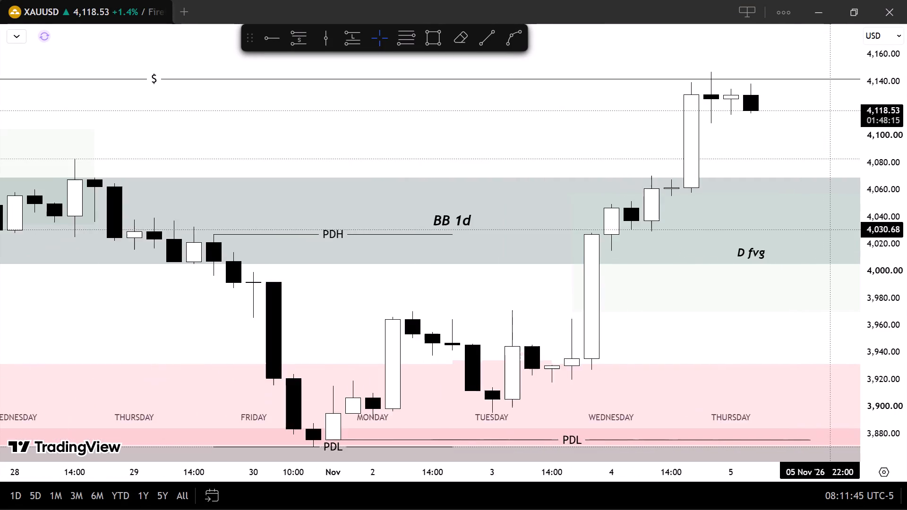
{"action": "scroll", "coordinate": [829, 228], "scroll_direction": "down", "scroll_amount": 16}
{"action": "left_click_drag", "start_coordinate": [814, 132], "coordinate": [665, 173]}
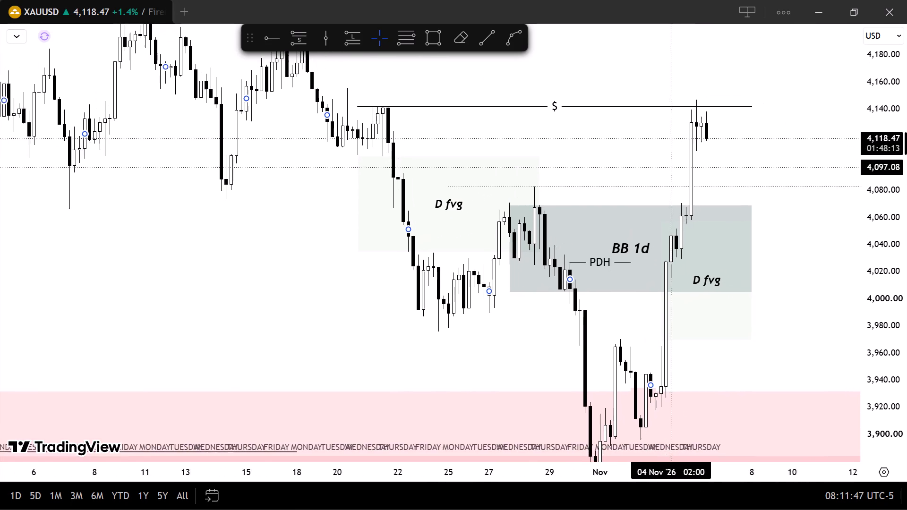
{"action": "left_click_drag", "start_coordinate": [665, 173], "coordinate": [663, 175]}
{"action": "left_click", "coordinate": [742, 148]}
{"action": "scroll", "coordinate": [906, 227], "scroll_direction": "up", "scroll_amount": 4}
{"action": "left_click", "coordinate": [814, 207]}
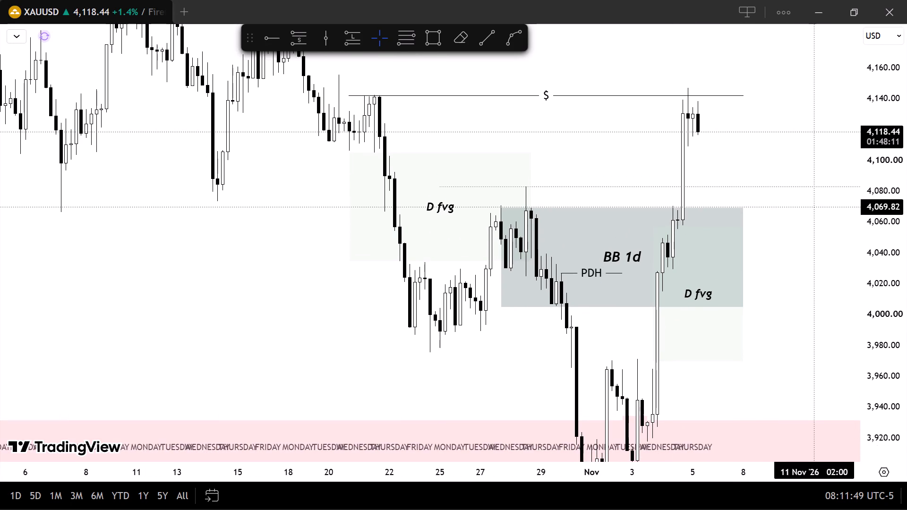
{"action": "scroll", "coordinate": [775, 229], "scroll_direction": "up", "scroll_amount": 5}
{"action": "left_click_drag", "start_coordinate": [751, 284], "coordinate": [792, 152]}
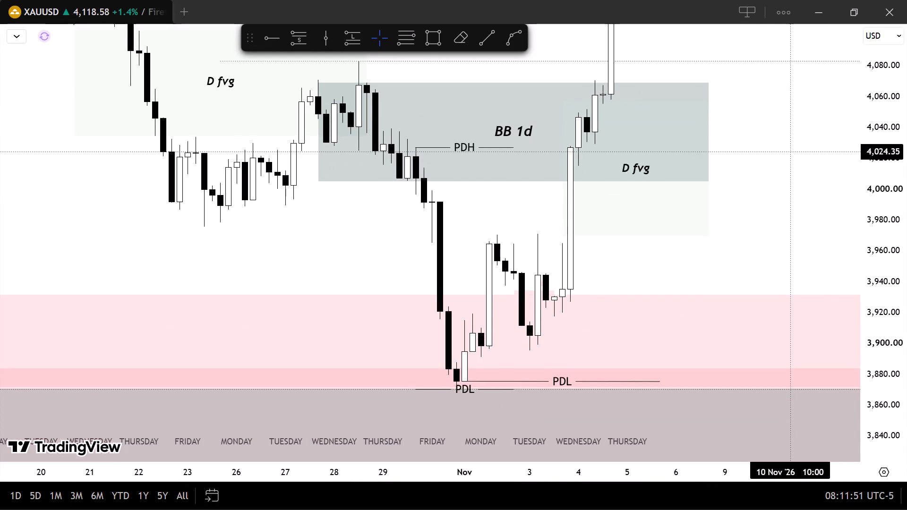
{"action": "left_click_drag", "start_coordinate": [792, 152], "coordinate": [772, 212]}
{"action": "scroll", "coordinate": [772, 216], "scroll_direction": "up", "scroll_amount": 2}
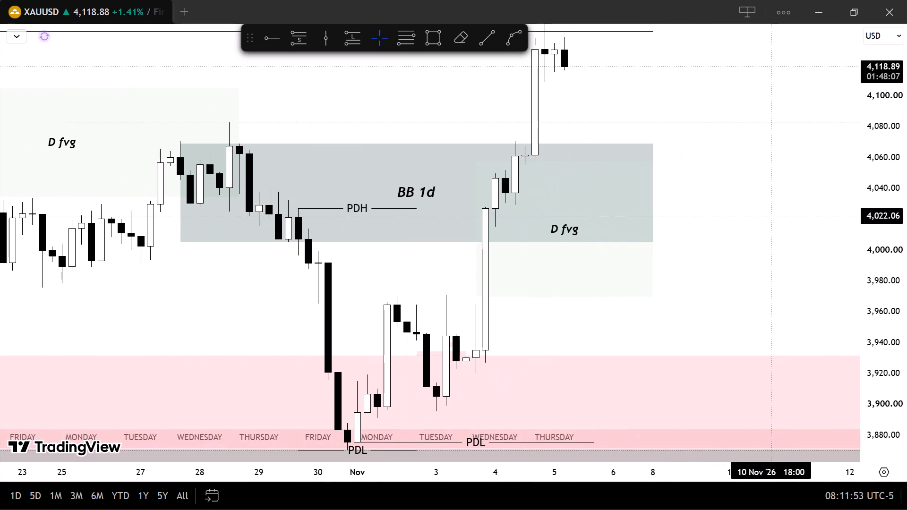
{"action": "left_click_drag", "start_coordinate": [758, 197], "coordinate": [764, 263]}
{"action": "scroll", "coordinate": [770, 253], "scroll_direction": "down", "scroll_amount": 6}
{"action": "left_click_drag", "start_coordinate": [803, 179], "coordinate": [804, 178]}
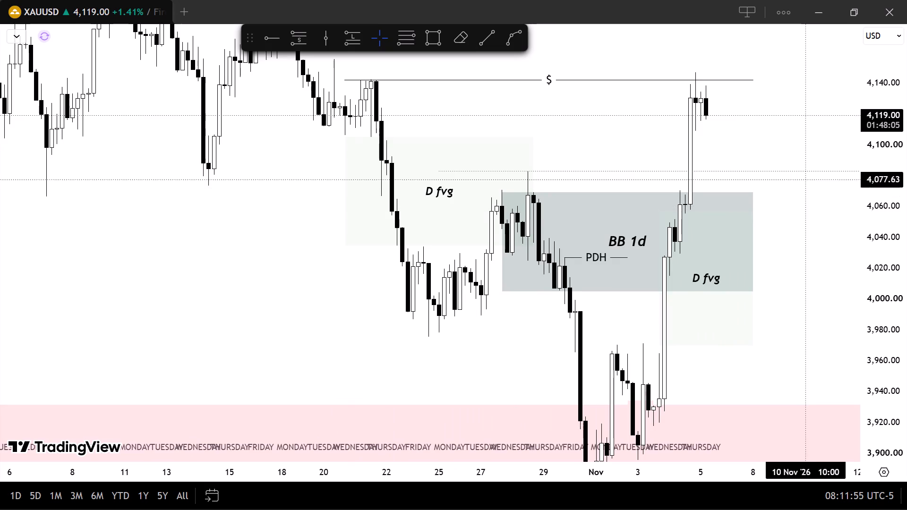
{"action": "left_click_drag", "start_coordinate": [804, 178], "coordinate": [688, 238]}
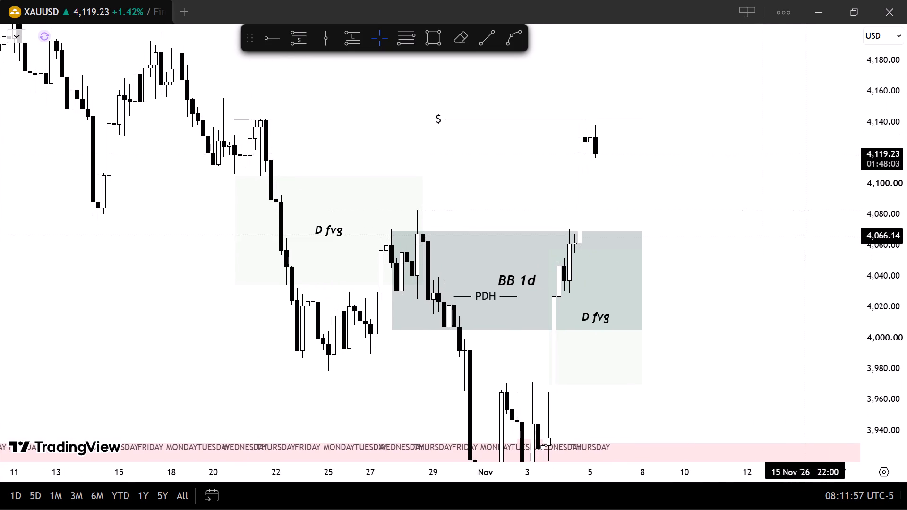
{"action": "scroll", "coordinate": [803, 236], "scroll_direction": "up", "scroll_amount": 2}
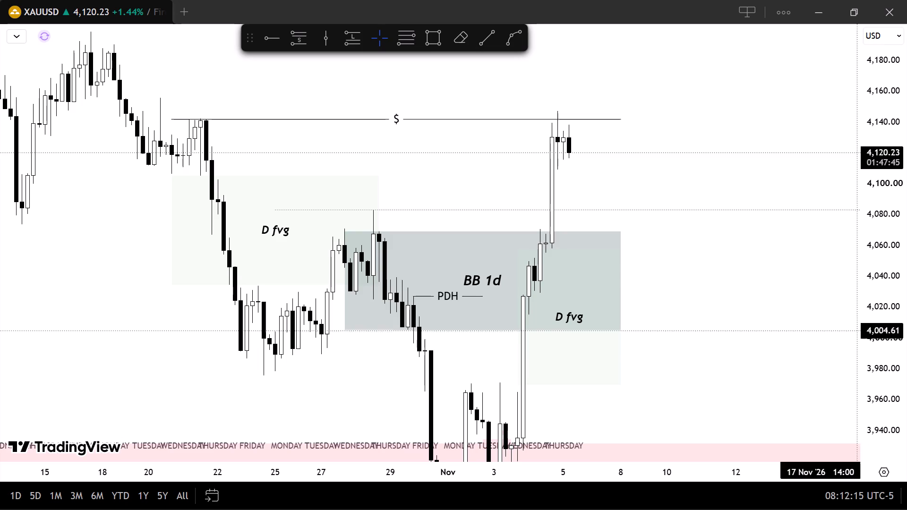
{"action": "scroll", "coordinate": [906, 297], "scroll_direction": "up", "scroll_amount": 5}
{"action": "scroll", "coordinate": [788, 268], "scroll_direction": "down", "scroll_amount": 2}
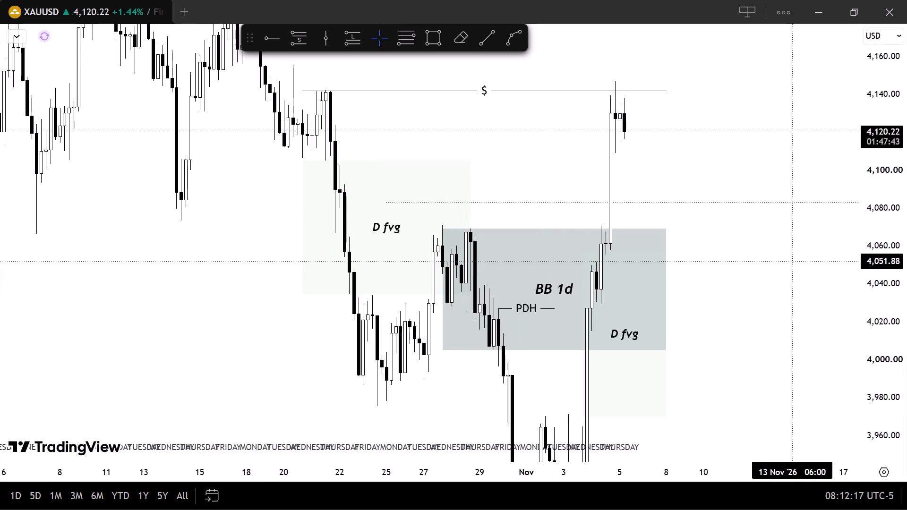
{"action": "left_click_drag", "start_coordinate": [782, 218], "coordinate": [873, 281]}
{"action": "scroll", "coordinate": [788, 256], "scroll_direction": "up", "scroll_amount": 3}
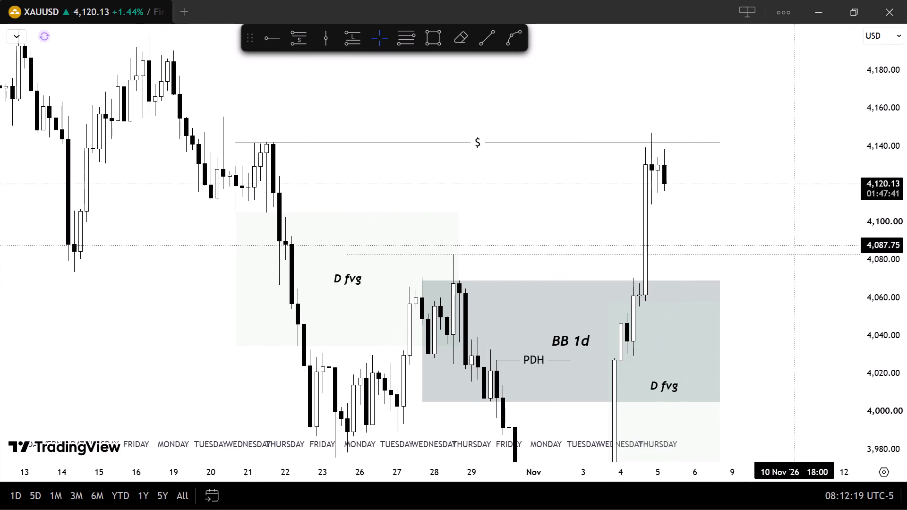
Draw a rectangle over the gap in the latest 4h rally, from 4 November 10:00 at about 4,109 to 6 November 02:00 at about 4,071.
{"action": "scroll", "coordinate": [798, 224], "scroll_direction": "up", "scroll_amount": 5}
{"action": "scroll", "coordinate": [906, 253], "scroll_direction": "up", "scroll_amount": 7}
{"action": "left_click_drag", "start_coordinate": [626, 180], "coordinate": [740, 188]}
{"action": "left_click", "coordinate": [435, 41]}
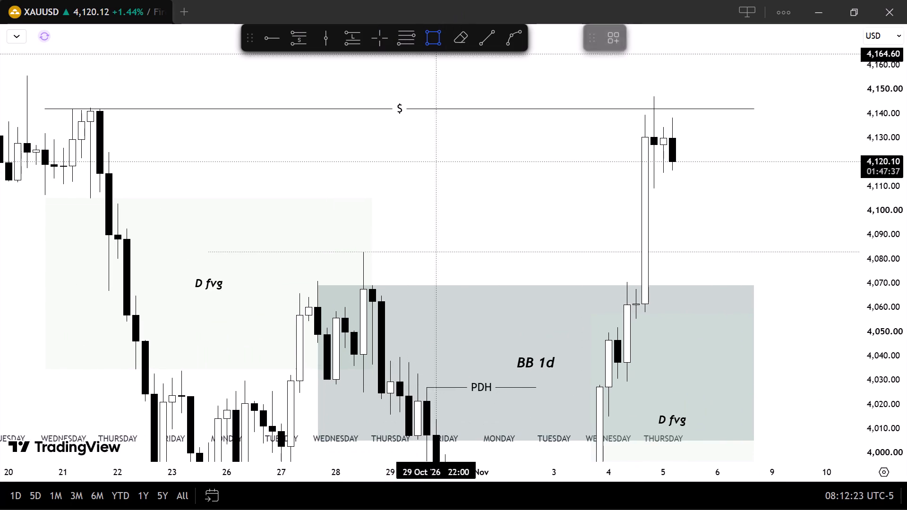
{"action": "left_click", "coordinate": [631, 188]}
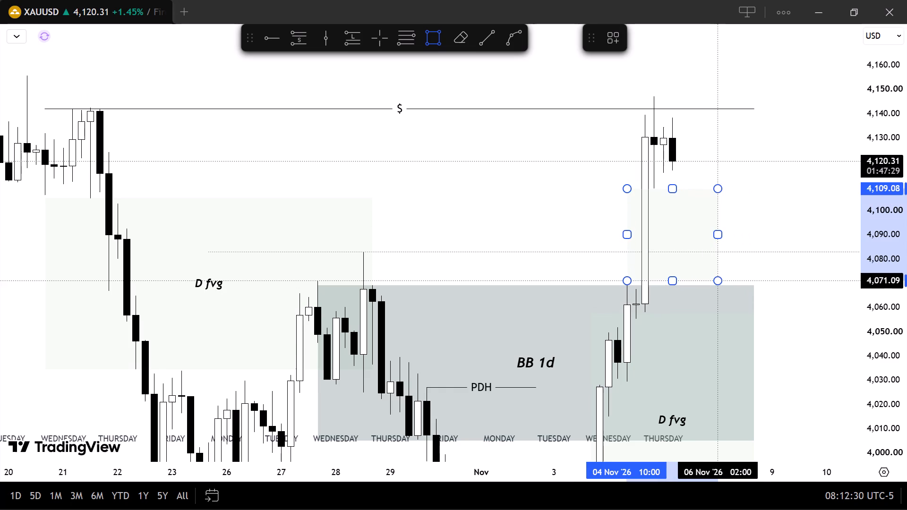
{"action": "left_click", "coordinate": [718, 280]}
Apply the saved FVG 4H drawing template to the new rectangle.
{"action": "left_click", "coordinate": [604, 35]}
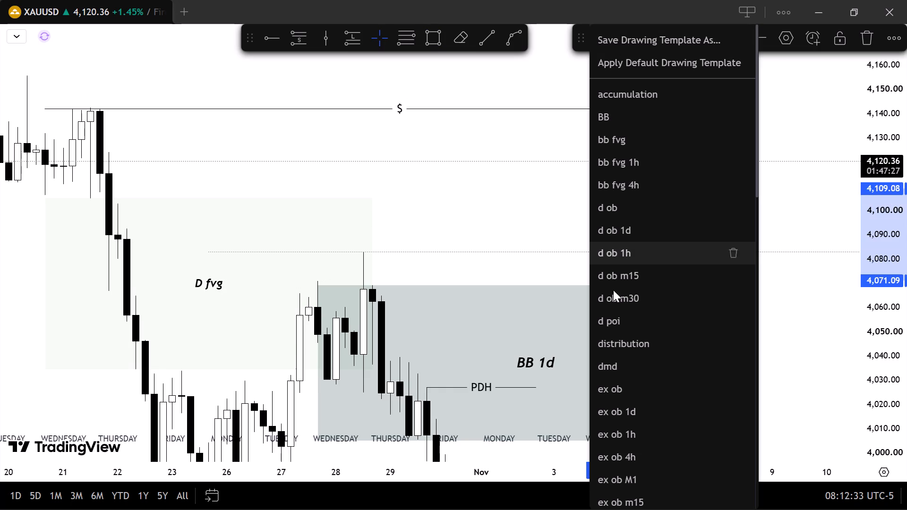
{"action": "scroll", "coordinate": [633, 311], "scroll_direction": "down", "scroll_amount": 2}
{"action": "scroll", "coordinate": [658, 369], "scroll_direction": "down", "scroll_amount": 1}
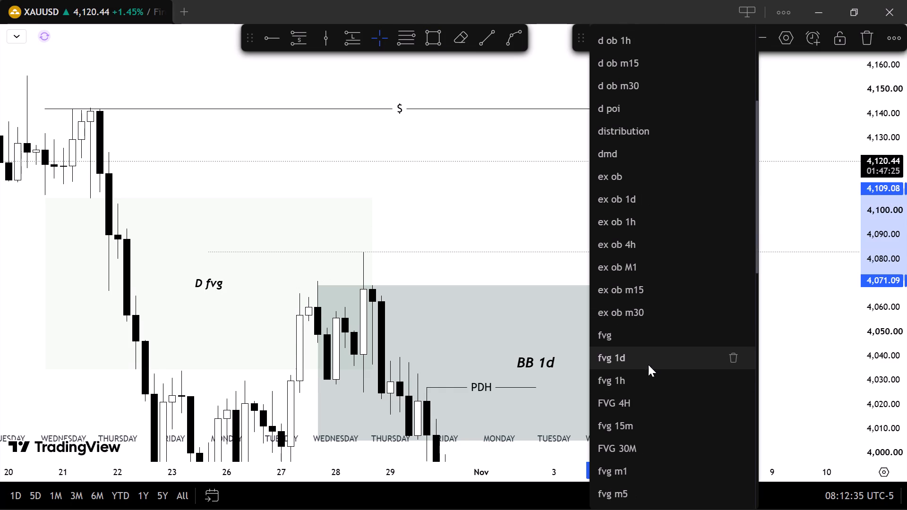
{"action": "left_click", "coordinate": [633, 404]}
{"action": "left_click", "coordinate": [766, 144]}
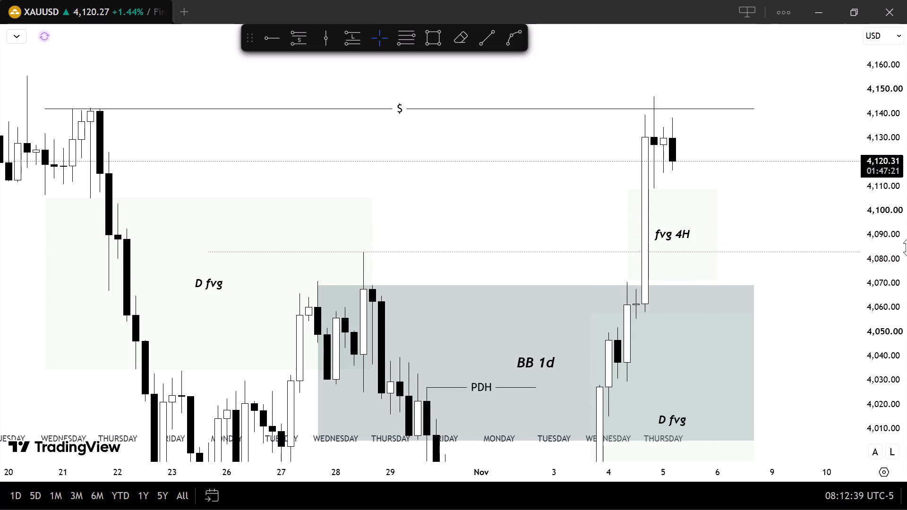
Lower the fvg 4H rectangle's bottom edge to about 4,070.3, in line with the 4 November 10:00 candle's high.
{"action": "scroll", "coordinate": [906, 247], "scroll_direction": "up", "scroll_amount": 9}
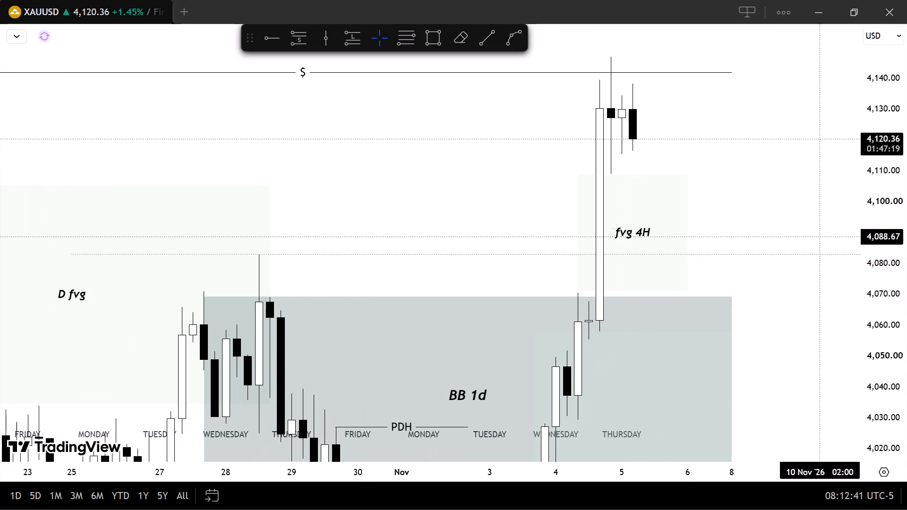
{"action": "left_click_drag", "start_coordinate": [784, 161], "coordinate": [800, 195]}
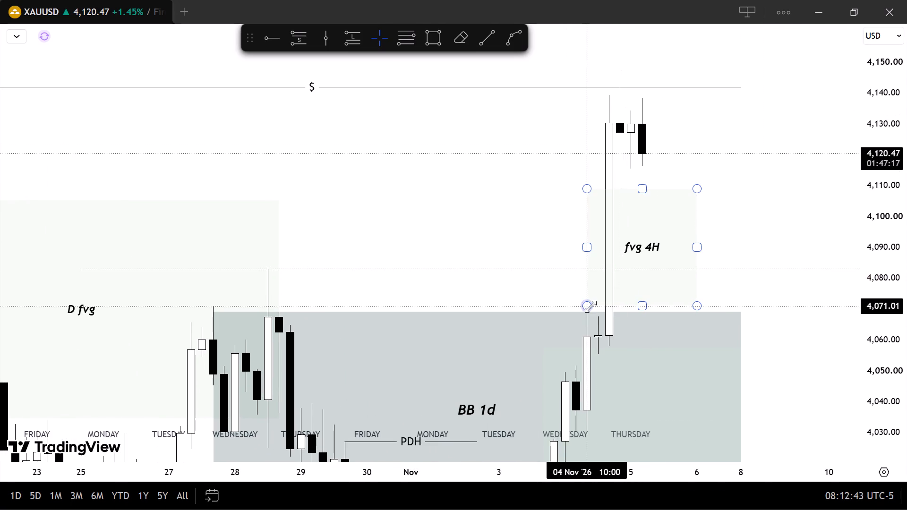
{"action": "left_click_drag", "start_coordinate": [589, 306], "coordinate": [583, 308]}
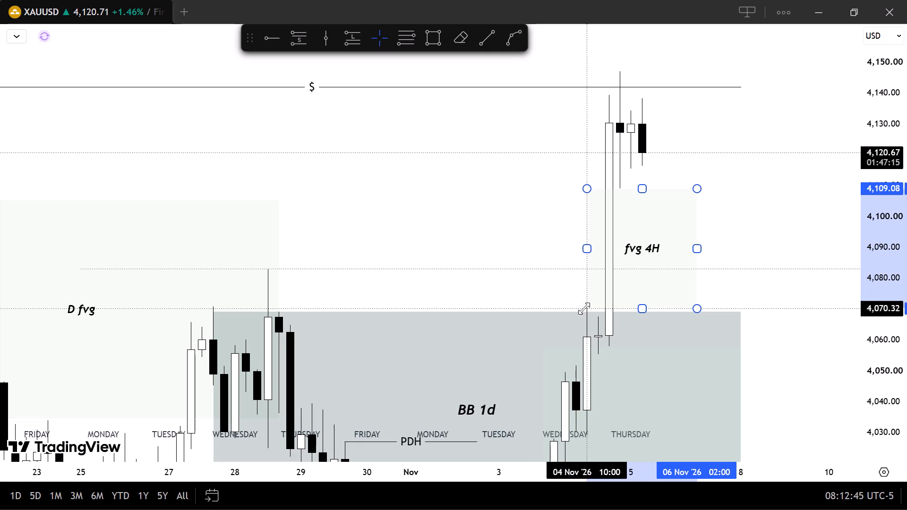
{"action": "left_click", "coordinate": [711, 227]}
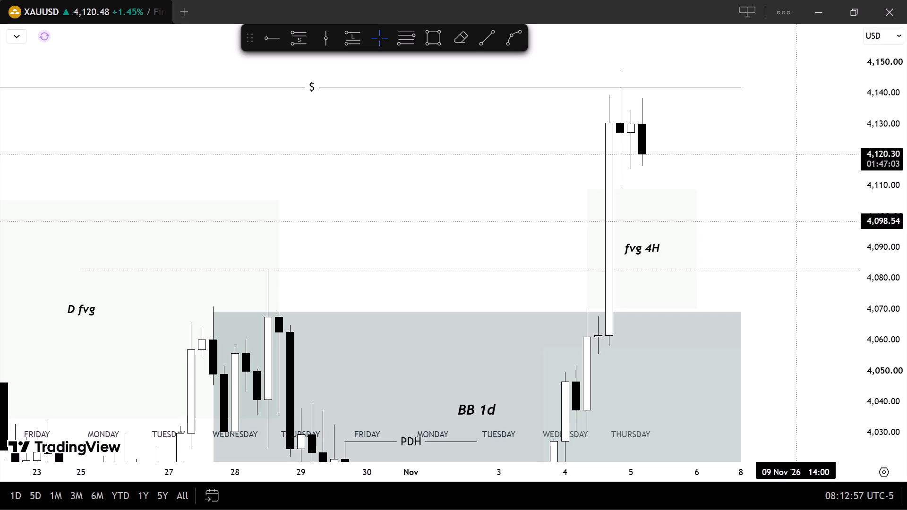
Examine the fvg 4H zone and the latest 4h candles relative to the $ level and the BB 1d zone.
{"action": "left_click_drag", "start_coordinate": [796, 221], "coordinate": [849, 347]}
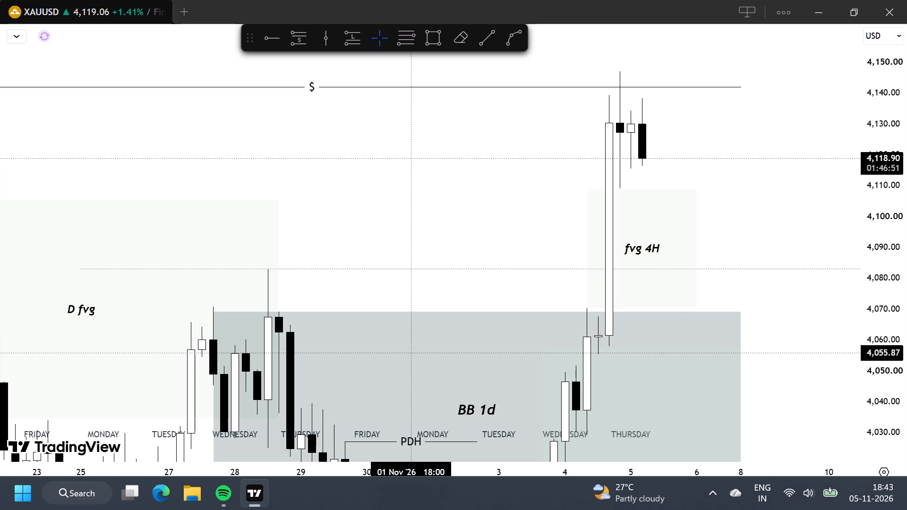
{"action": "scroll", "coordinate": [628, 264], "scroll_direction": "up", "scroll_amount": 2}
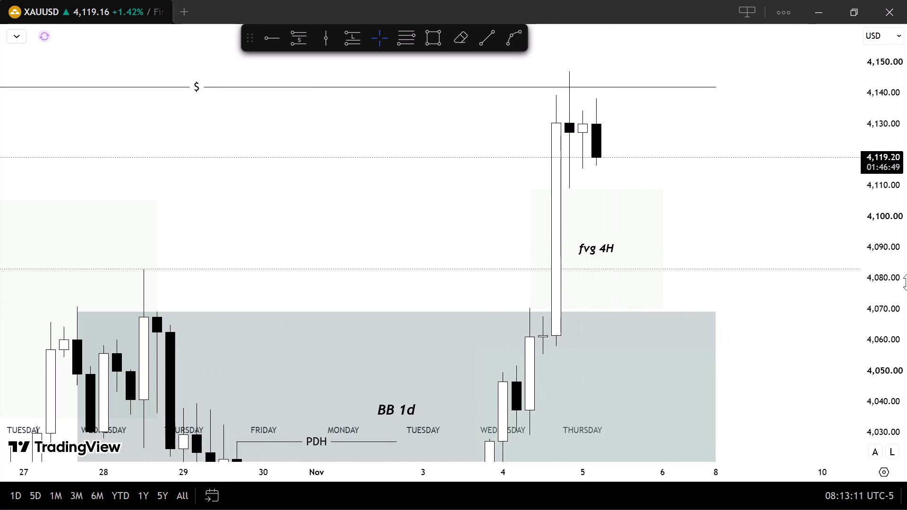
{"action": "scroll", "coordinate": [906, 281], "scroll_direction": "up", "scroll_amount": 2}
{"action": "scroll", "coordinate": [723, 250], "scroll_direction": "up", "scroll_amount": 1}
{"action": "scroll", "coordinate": [816, 267], "scroll_direction": "down", "scroll_amount": 5}
{"action": "scroll", "coordinate": [906, 284], "scroll_direction": "down", "scroll_amount": 8}
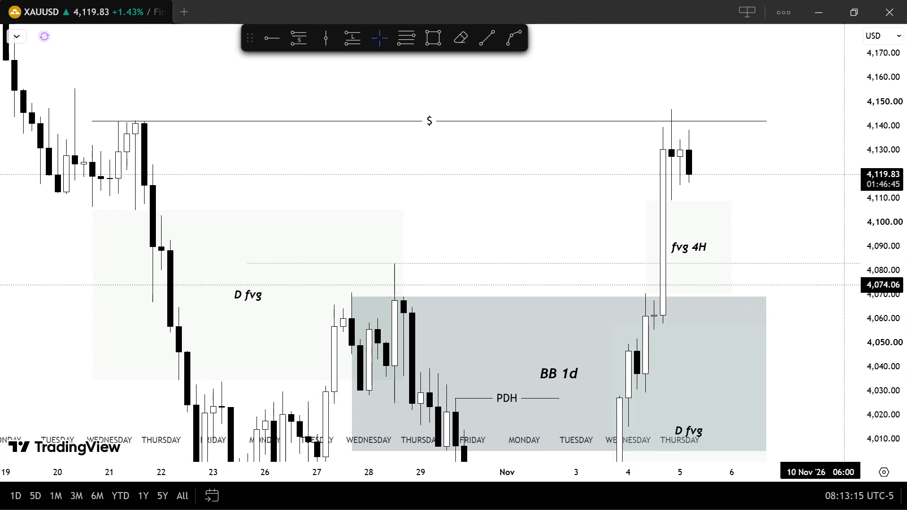
{"action": "scroll", "coordinate": [807, 270], "scroll_direction": "up", "scroll_amount": 1}
Switch the chart to the 1h interval and examine the recent candles between the $ level and the fvg 4H zone.
{"action": "type", "text": "1h"}
{"action": "key", "text": "Return"}
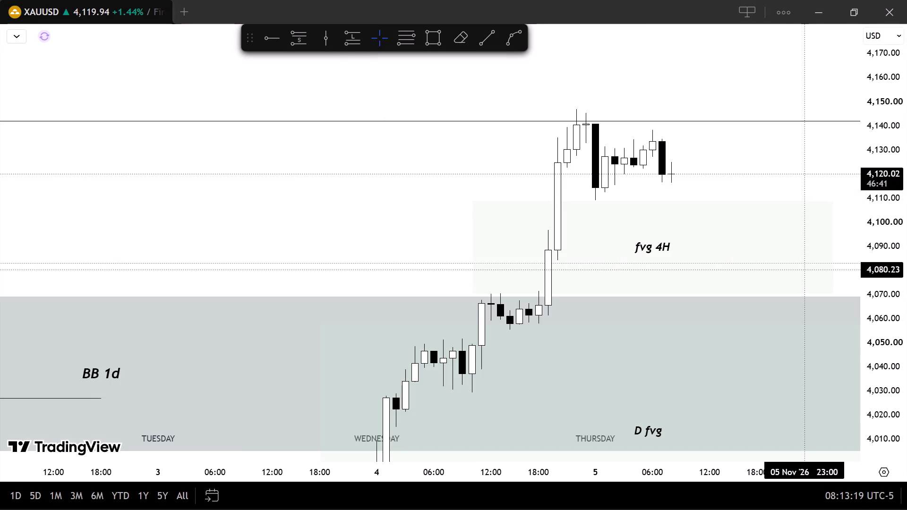
{"action": "scroll", "coordinate": [785, 177], "scroll_direction": "down", "scroll_amount": 5}
{"action": "scroll", "coordinate": [906, 261], "scroll_direction": "up", "scroll_amount": 13}
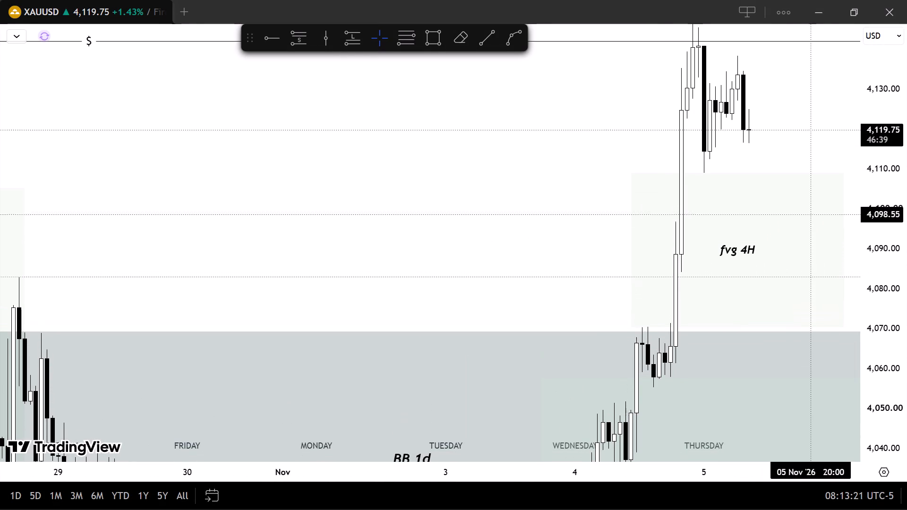
{"action": "scroll", "coordinate": [805, 211], "scroll_direction": "up", "scroll_amount": 4}
{"action": "left_click_drag", "start_coordinate": [771, 94], "coordinate": [747, 214]}
{"action": "scroll", "coordinate": [728, 221], "scroll_direction": "up", "scroll_amount": 4}
{"action": "scroll", "coordinate": [906, 277], "scroll_direction": "up", "scroll_amount": 4}
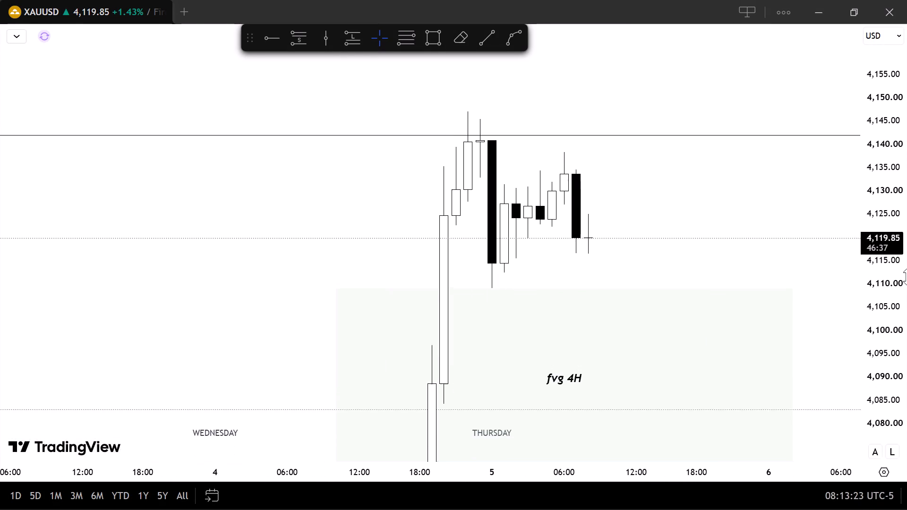
{"action": "scroll", "coordinate": [906, 277], "scroll_direction": "up", "scroll_amount": 4}
{"action": "scroll", "coordinate": [750, 256], "scroll_direction": "up", "scroll_amount": 3}
{"action": "left_click_drag", "start_coordinate": [662, 214], "coordinate": [734, 254]}
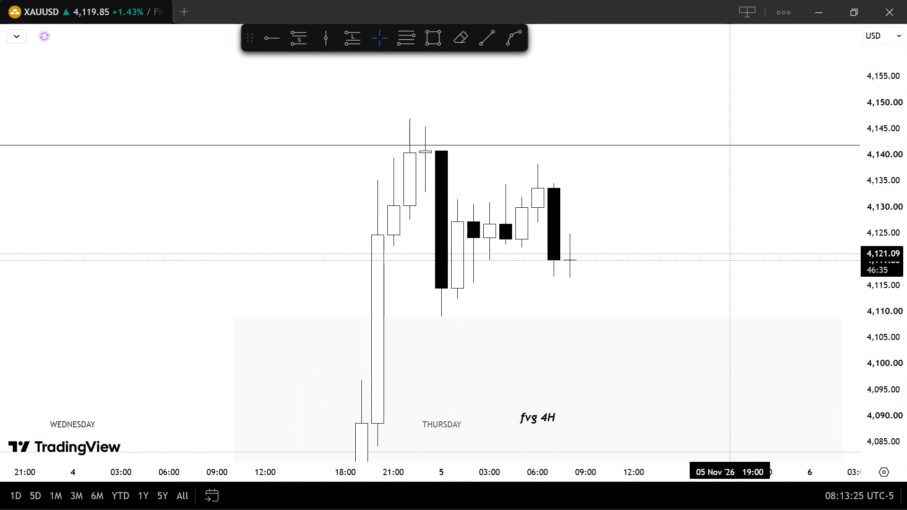
Switch the chart to the 15-minute interval and examine price action around the Asia and London session ranges.
{"action": "type", "text": "15"}
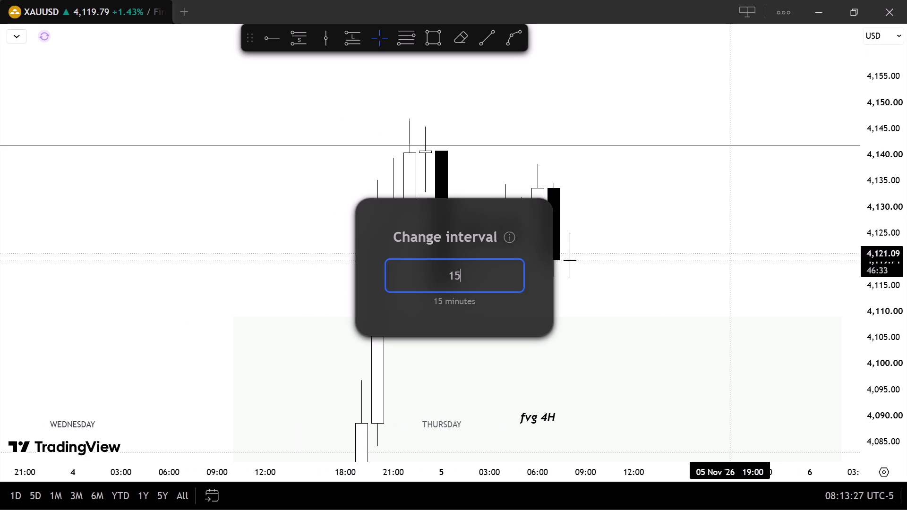
{"action": "key", "text": "Return"}
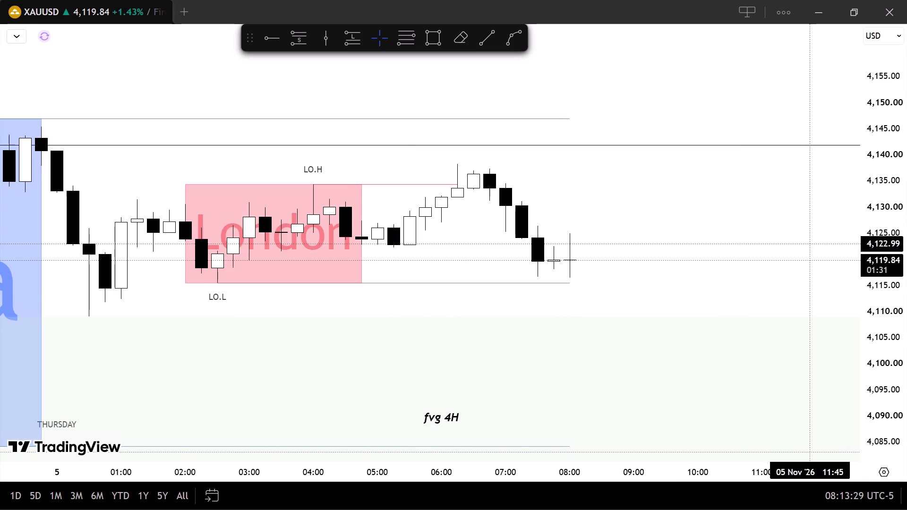
{"action": "scroll", "coordinate": [808, 244], "scroll_direction": "down", "scroll_amount": 6}
{"action": "scroll", "coordinate": [906, 265], "scroll_direction": "up", "scroll_amount": 11}
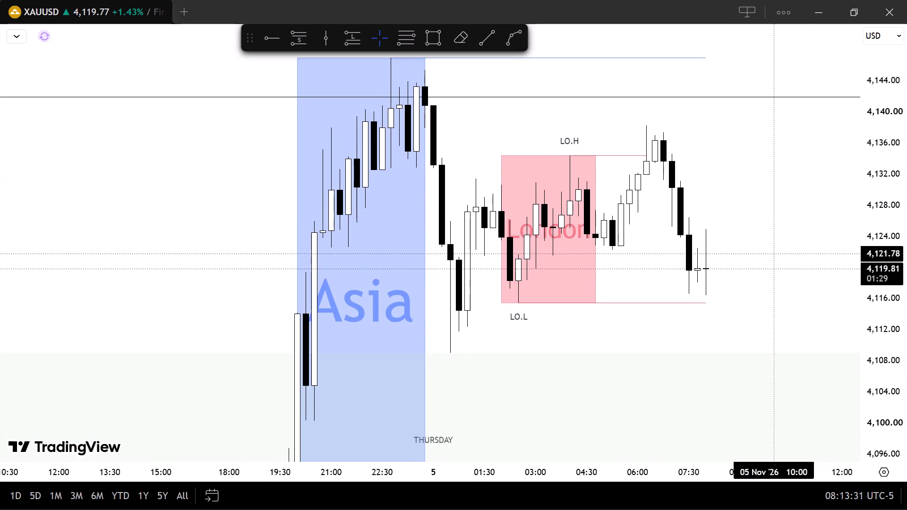
{"action": "scroll", "coordinate": [748, 229], "scroll_direction": "up", "scroll_amount": 1}
{"action": "left_click_drag", "start_coordinate": [743, 188], "coordinate": [657, 182]}
{"action": "scroll", "coordinate": [906, 263], "scroll_direction": "down", "scroll_amount": 8}
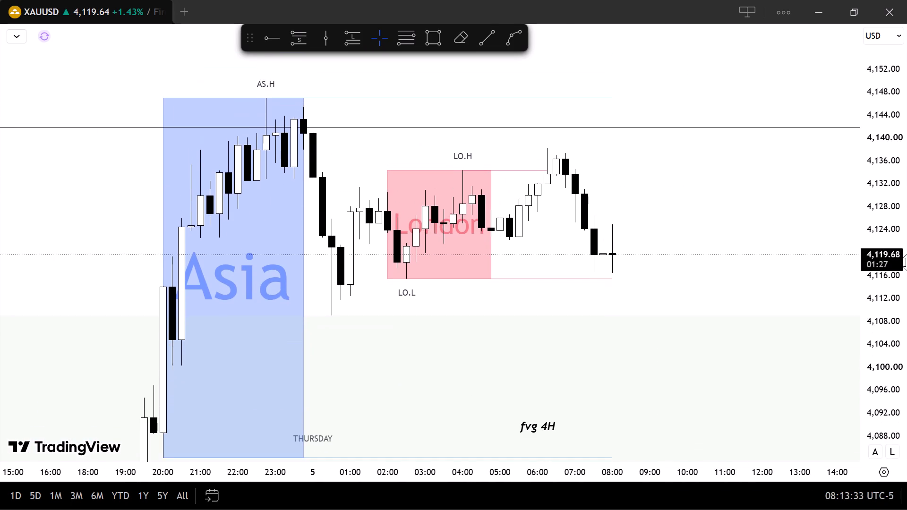
{"action": "scroll", "coordinate": [906, 262], "scroll_direction": "down", "scroll_amount": 4}
{"action": "scroll", "coordinate": [729, 247], "scroll_direction": "down", "scroll_amount": 3}
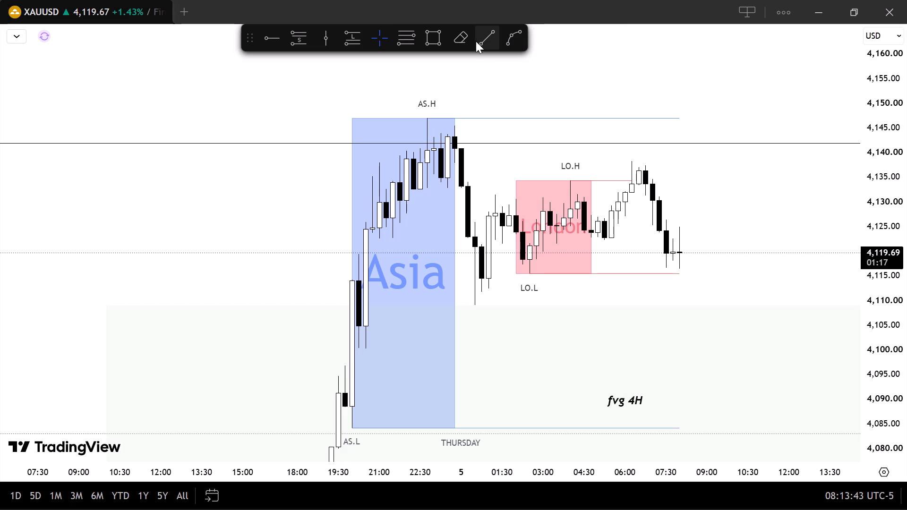
Draw a horizontal trend line at about 4,108.88 from the 5 November 00:30 low to about 08:30, and select it.
{"action": "left_click", "coordinate": [488, 41]}
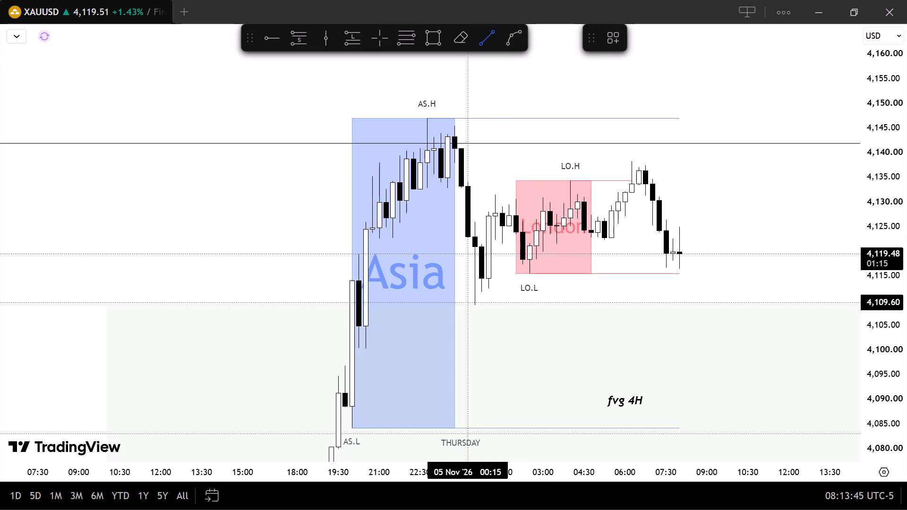
{"action": "left_click", "coordinate": [472, 306]}
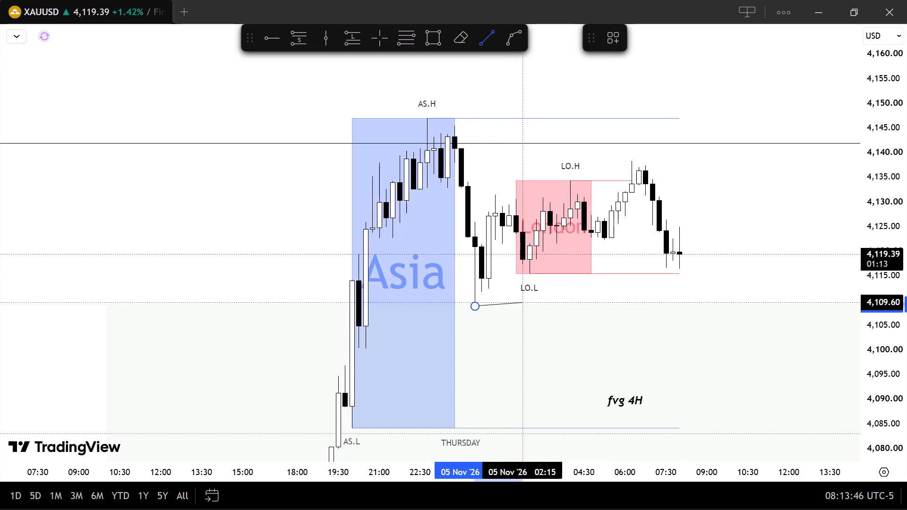
{"action": "left_click", "coordinate": [695, 289], "text": "shift"}
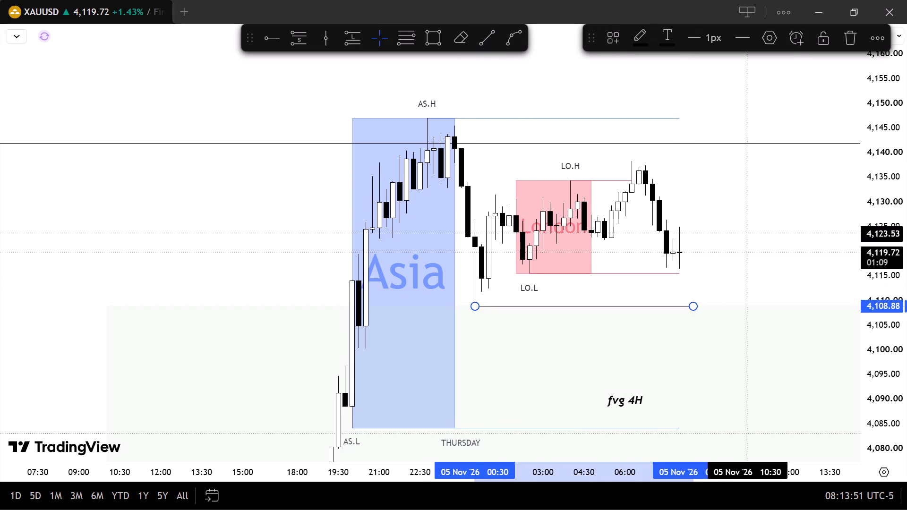
{"action": "left_click", "coordinate": [746, 234]}
{"action": "left_click", "coordinate": [695, 305]}
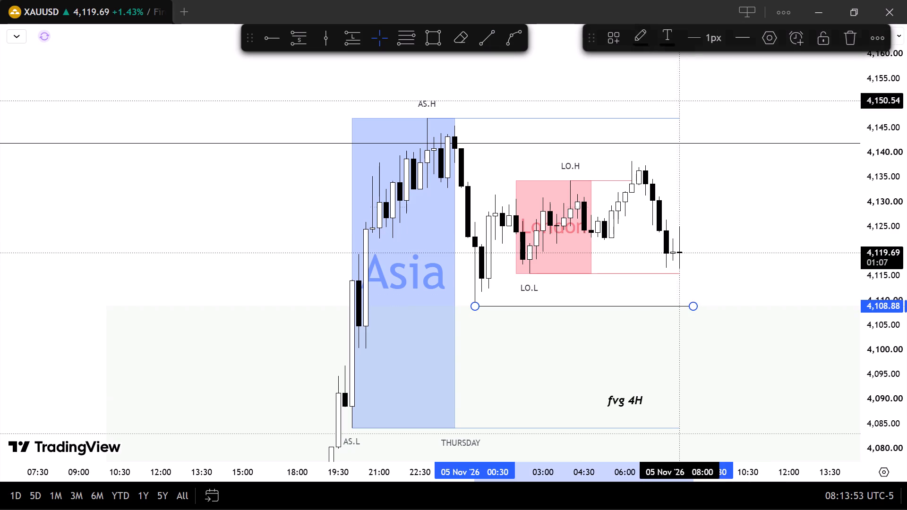
Apply the saved line template with the centred $ label to the selected trend line at 4,108.88, and deselect it.
{"action": "left_click", "coordinate": [608, 42]}
{"action": "left_click", "coordinate": [631, 101]}
{"action": "left_click", "coordinate": [685, 169]}
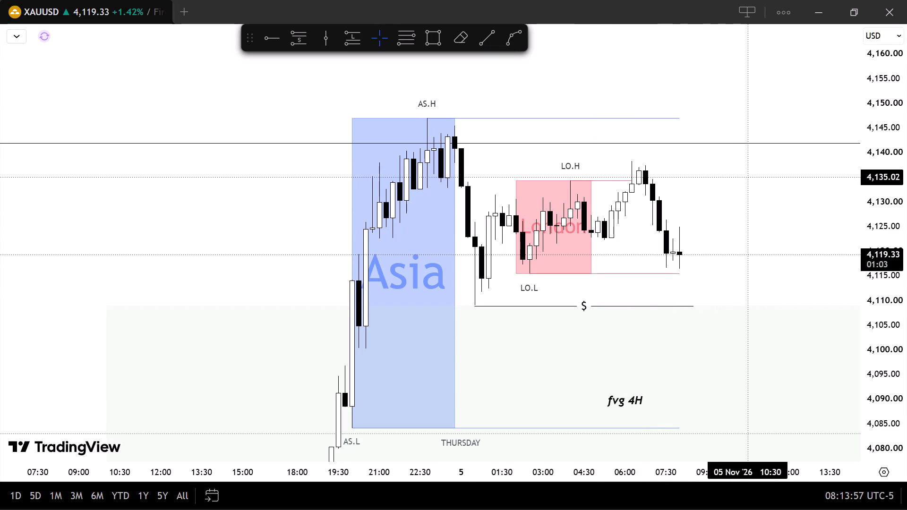
Examine the 15-minute price action around the Asia and London ranges, the new $ level and the fvg 4H zone.
{"action": "scroll", "coordinate": [906, 256], "scroll_direction": "down", "scroll_amount": 7}
{"action": "scroll", "coordinate": [803, 218], "scroll_direction": "down", "scroll_amount": 2}
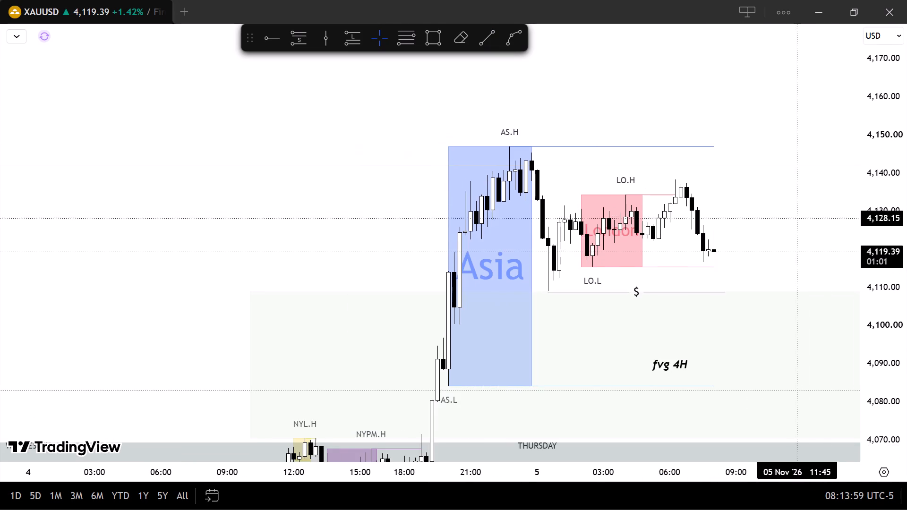
{"action": "left_click_drag", "start_coordinate": [788, 254], "coordinate": [737, 179]}
{"action": "scroll", "coordinate": [744, 179], "scroll_direction": "up", "scroll_amount": 1}
{"action": "left_click", "coordinate": [731, 154]}
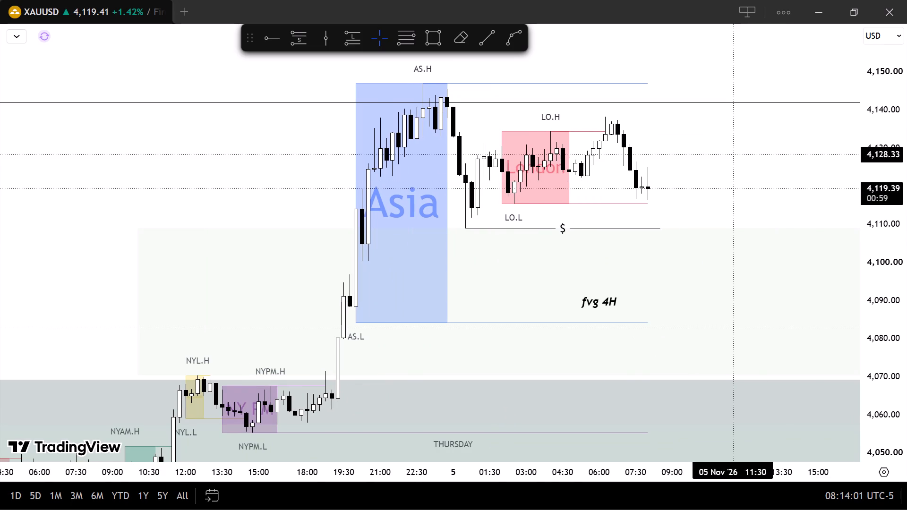
{"action": "scroll", "coordinate": [906, 235], "scroll_direction": "up", "scroll_amount": 3}
{"action": "left_click_drag", "start_coordinate": [778, 186], "coordinate": [800, 236]}
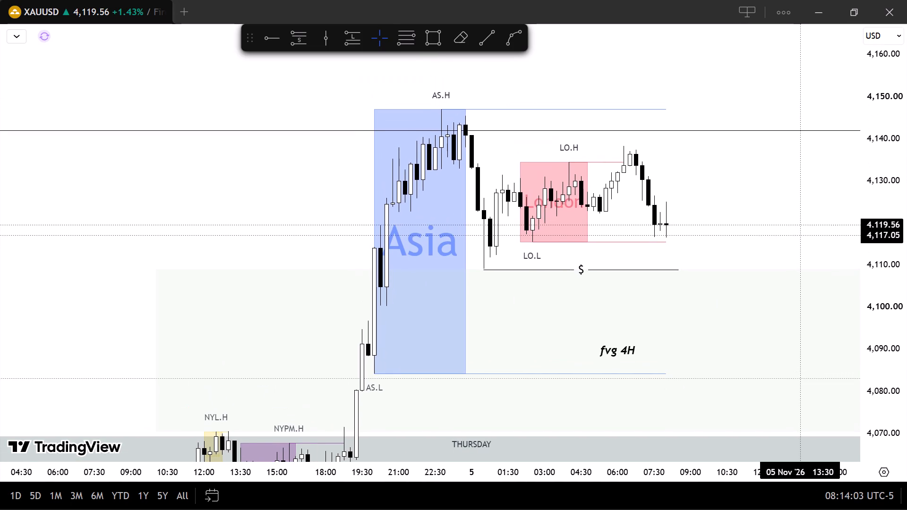
{"action": "scroll", "coordinate": [796, 234], "scroll_direction": "up", "scroll_amount": 1}
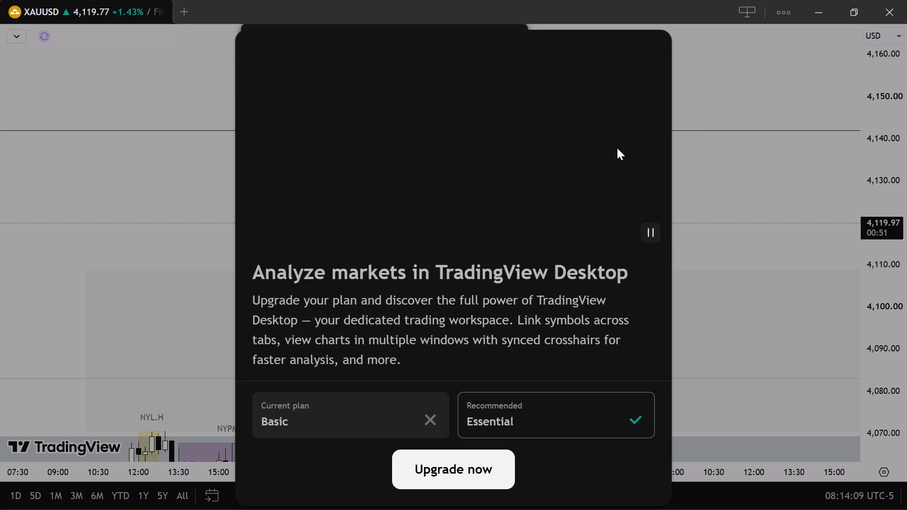
Leave the plan upgrade offer without upgrading and quit TradingView.
{"action": "left_click", "coordinate": [724, 202]}
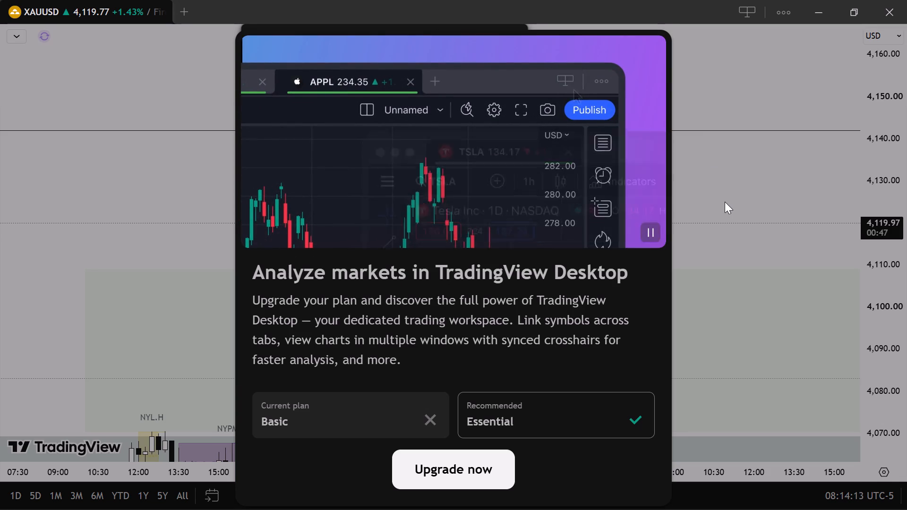
{"action": "left_click", "coordinate": [900, 18]}
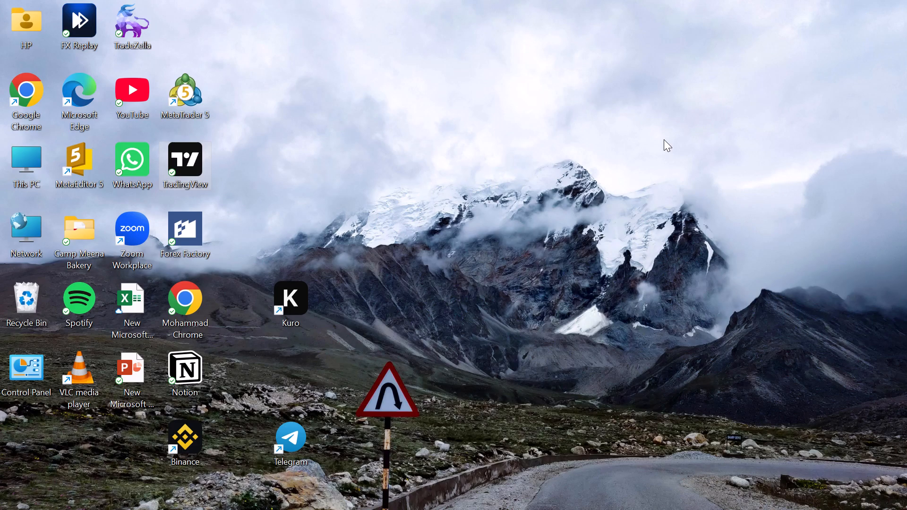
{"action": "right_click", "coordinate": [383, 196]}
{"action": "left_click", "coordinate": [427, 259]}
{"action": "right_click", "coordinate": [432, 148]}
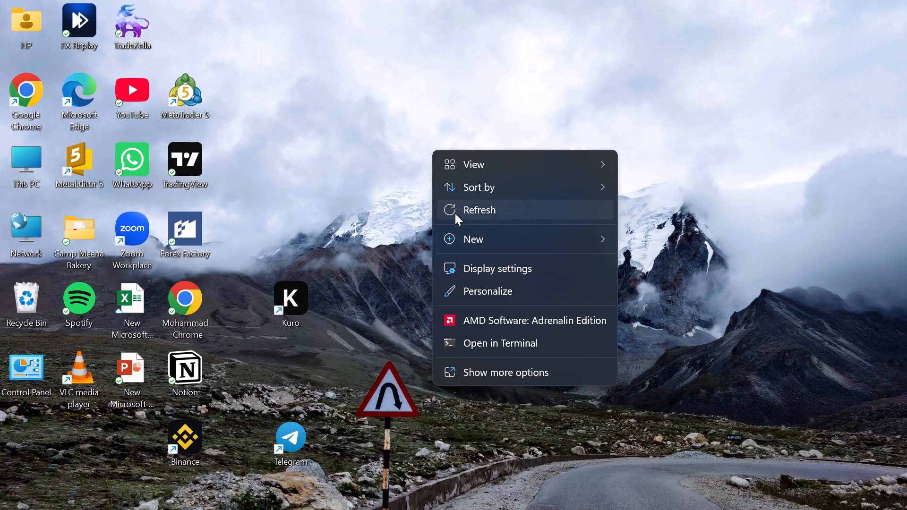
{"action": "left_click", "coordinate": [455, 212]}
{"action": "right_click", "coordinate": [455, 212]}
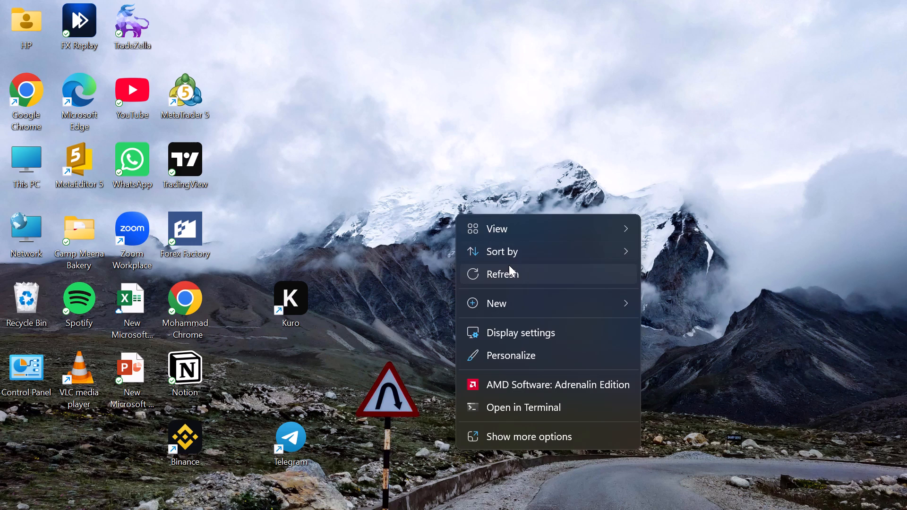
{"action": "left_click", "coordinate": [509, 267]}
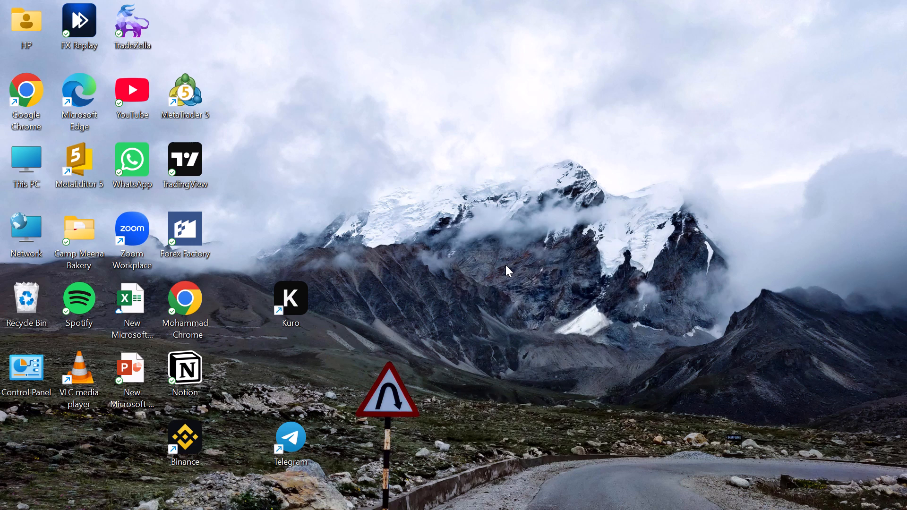
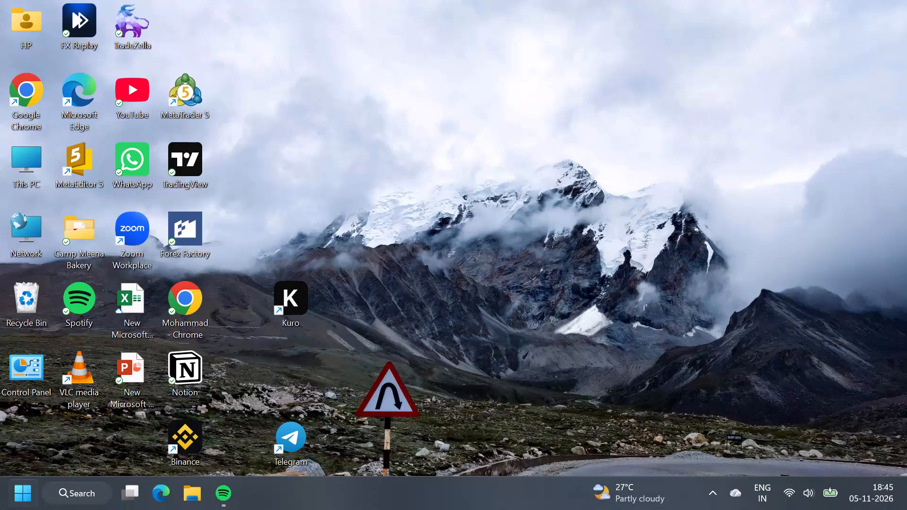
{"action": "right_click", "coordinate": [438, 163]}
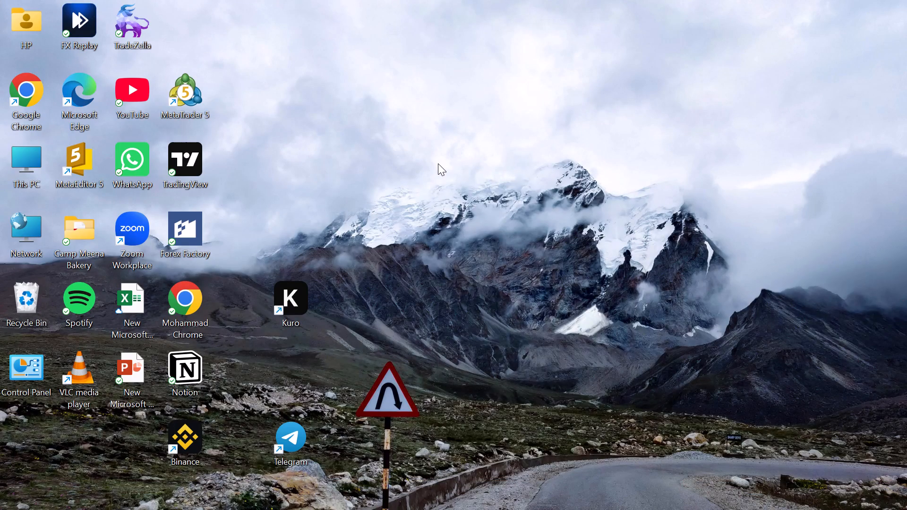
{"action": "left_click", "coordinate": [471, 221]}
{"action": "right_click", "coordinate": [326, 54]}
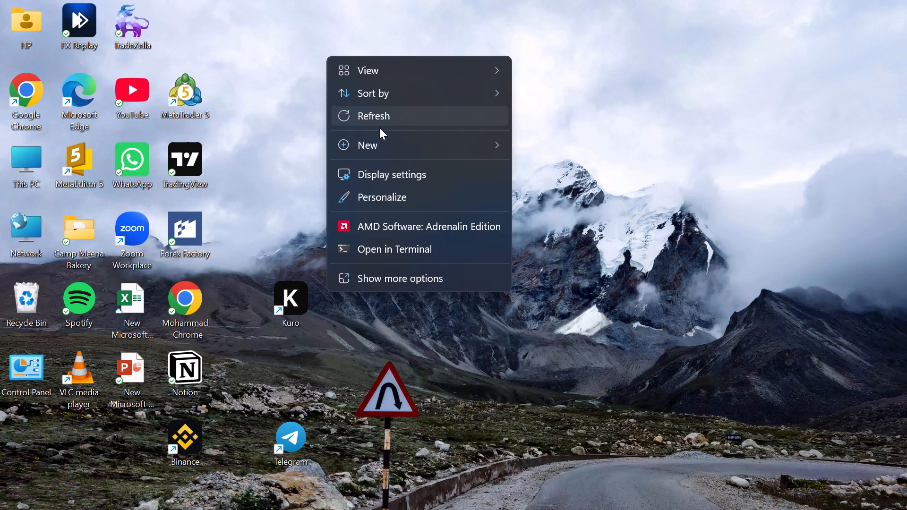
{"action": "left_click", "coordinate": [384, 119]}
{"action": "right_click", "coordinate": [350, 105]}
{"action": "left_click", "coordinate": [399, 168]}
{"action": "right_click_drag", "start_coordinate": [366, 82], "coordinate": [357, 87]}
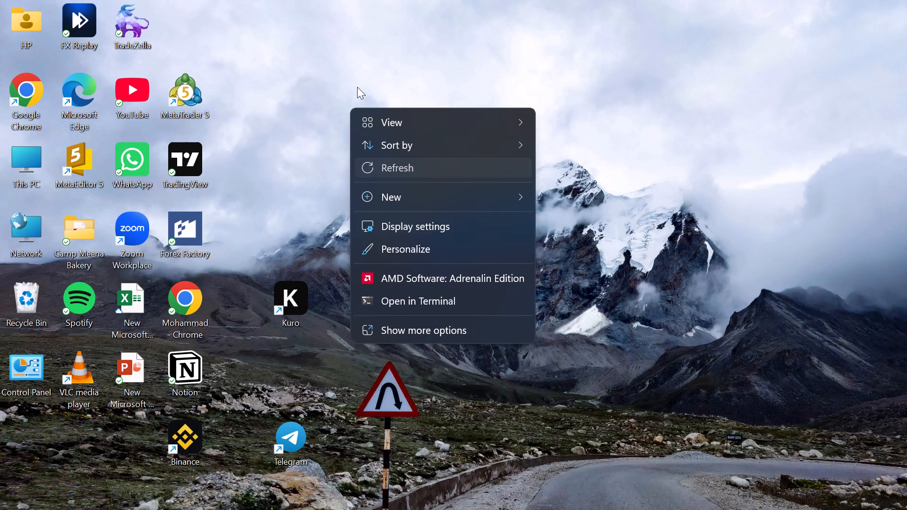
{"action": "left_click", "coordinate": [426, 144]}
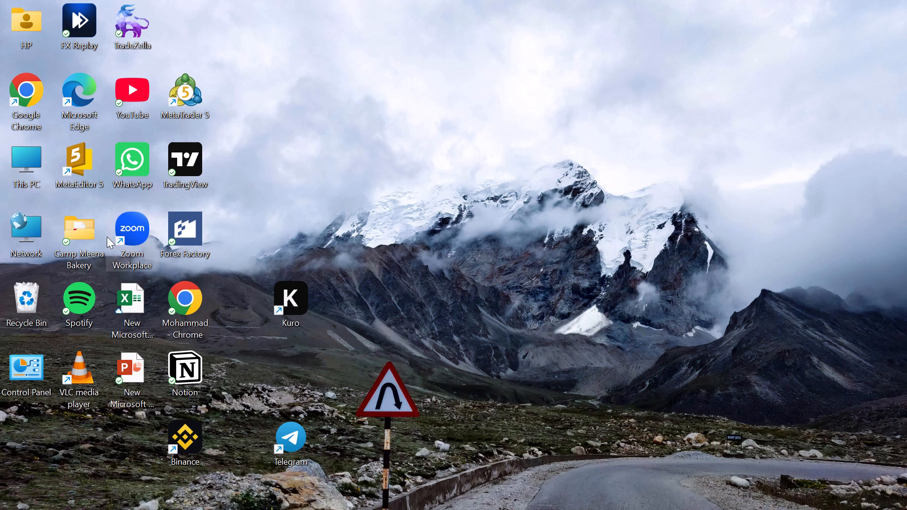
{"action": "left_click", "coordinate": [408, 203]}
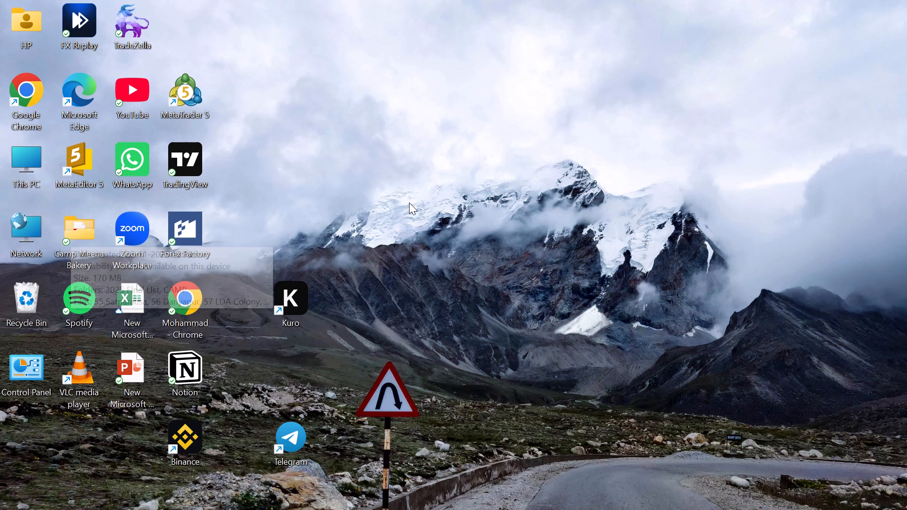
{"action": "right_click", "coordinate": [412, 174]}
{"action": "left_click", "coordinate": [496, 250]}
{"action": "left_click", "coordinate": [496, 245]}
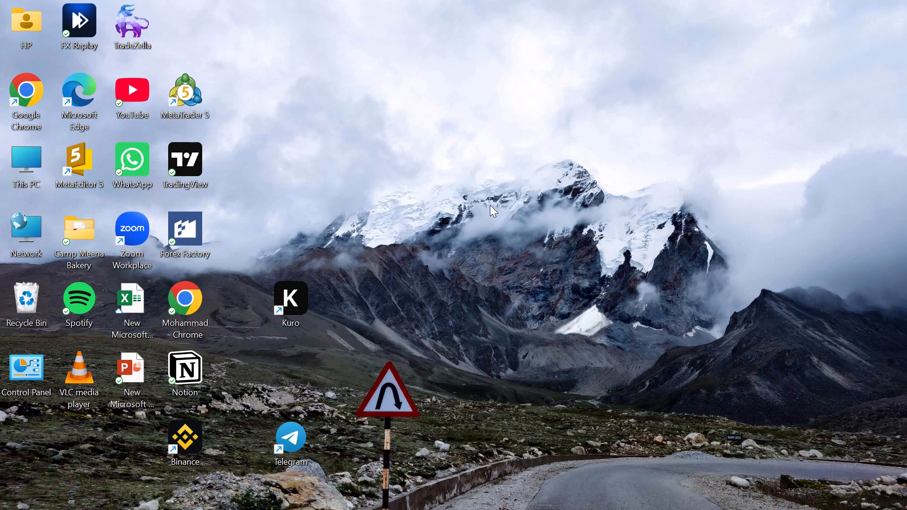
Launch the Kuro app from the desktop.
{"action": "double_click", "coordinate": [302, 289]}
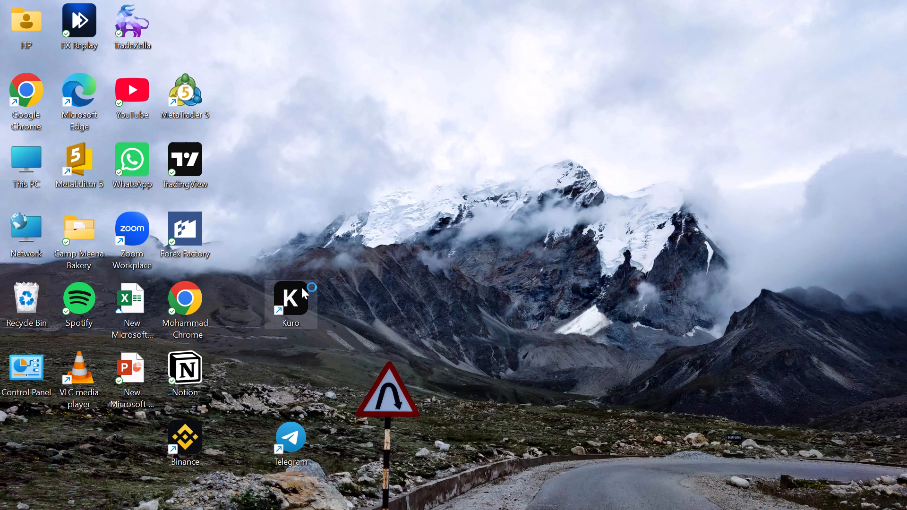
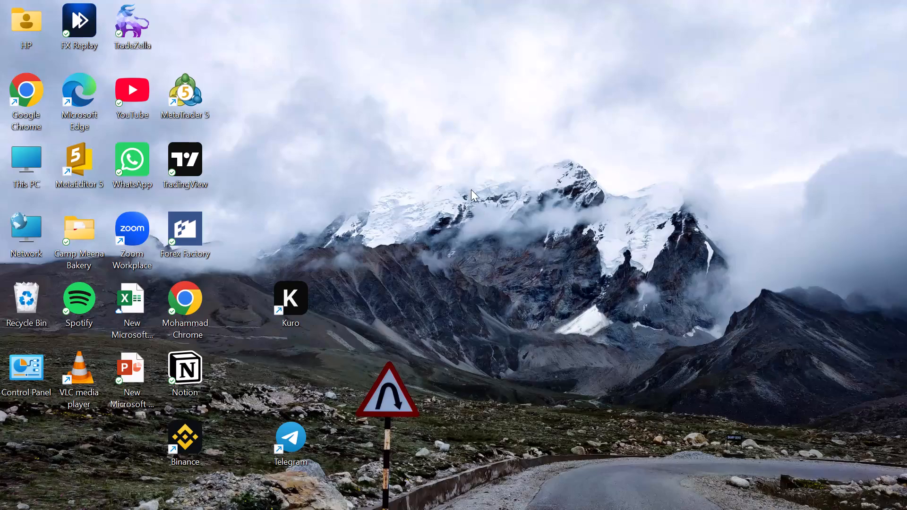
Shut down the computer.
{"action": "left_click", "coordinate": [27, 500]}
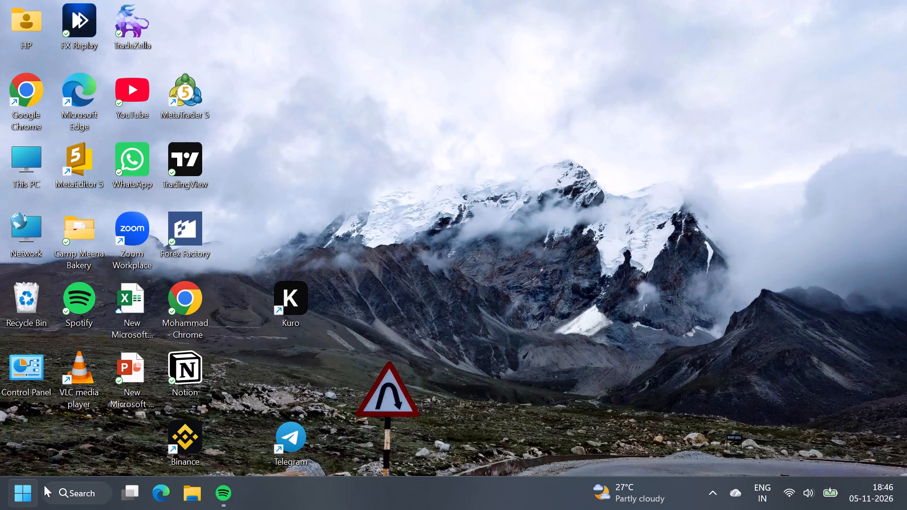
{"action": "left_click", "coordinate": [414, 443]}
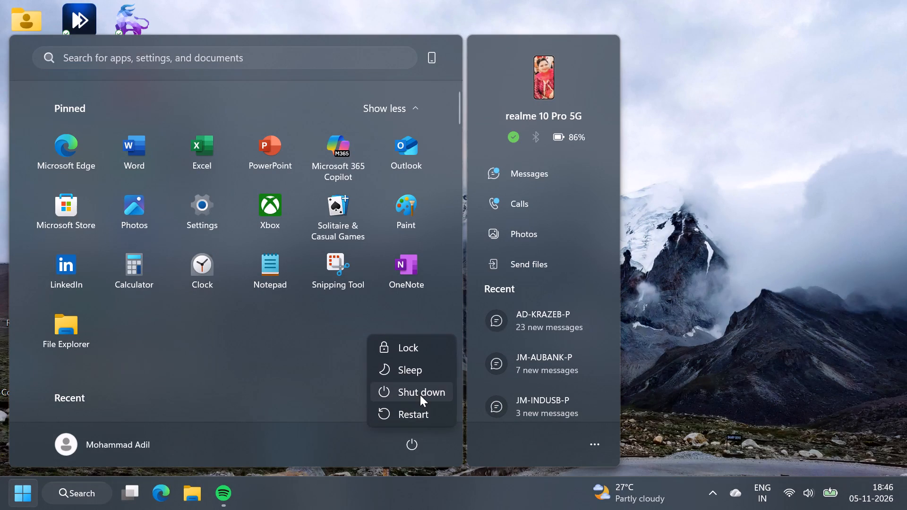
{"action": "left_click", "coordinate": [420, 395]}
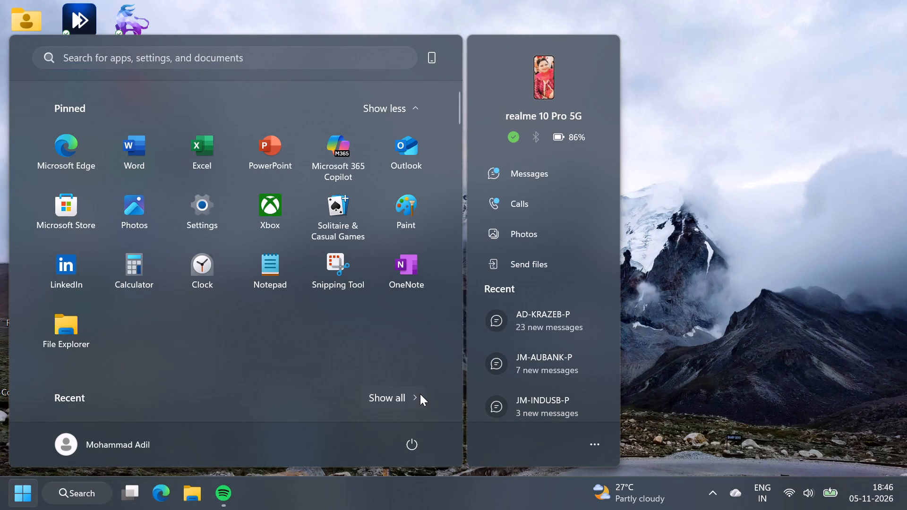